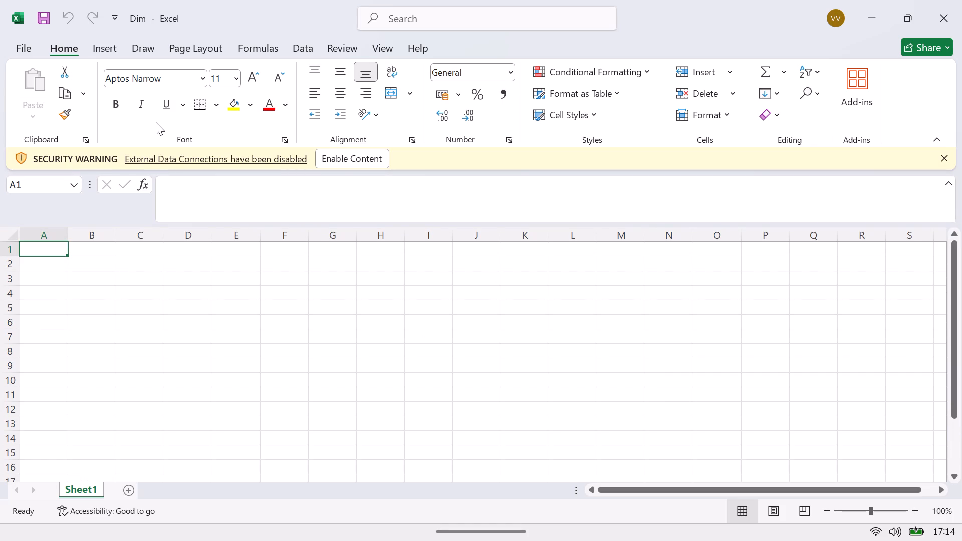
Enable the workbook's disabled external data connections and show its list of queries and connections.
click(338, 157)
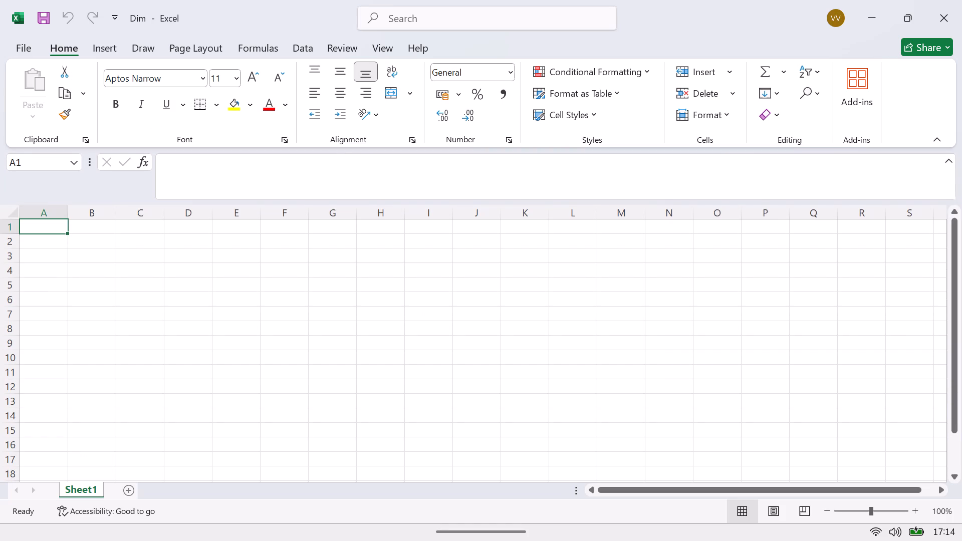
click(298, 51)
click(405, 77)
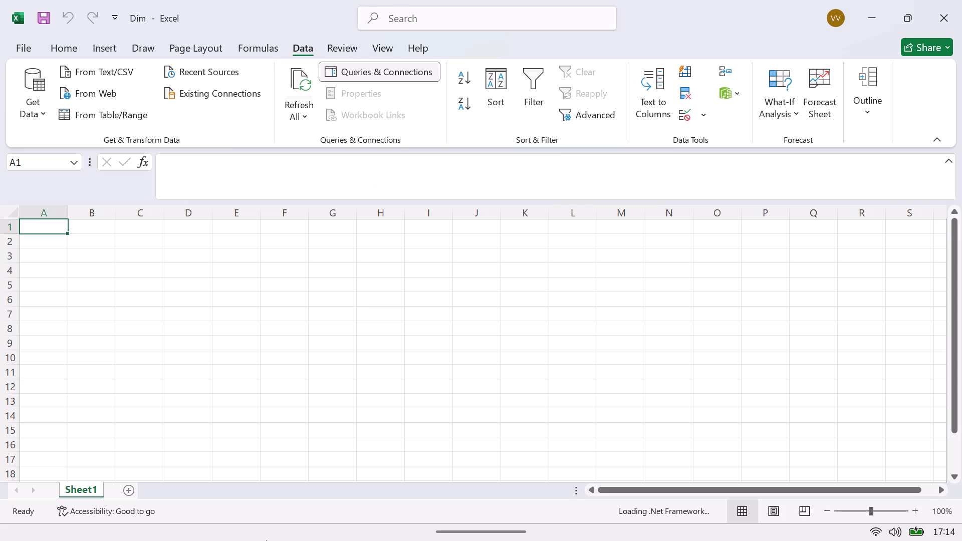
Open Evergreen Sales Notes.md from the Documents folder, always using Notepad for .md files, and close the folder window.
click(295, 523)
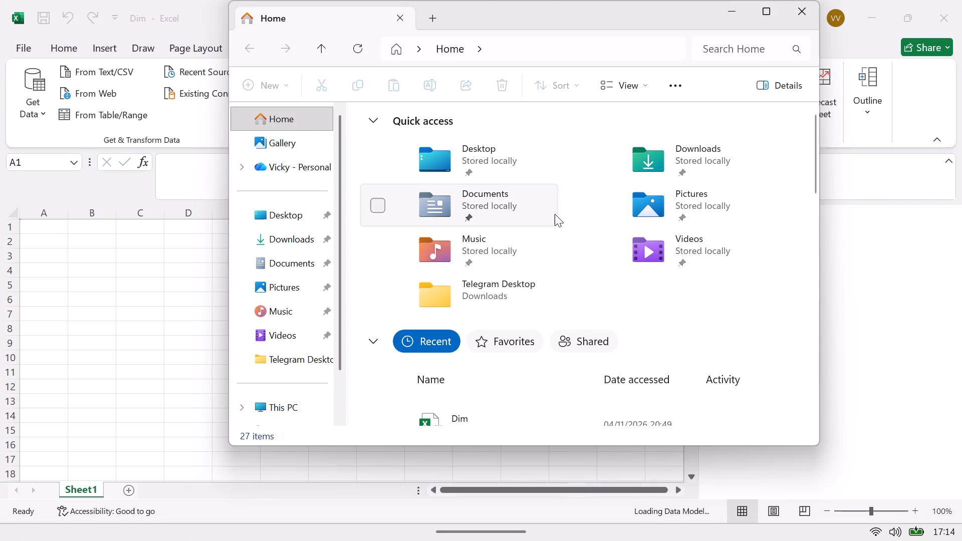
double_click(533, 204)
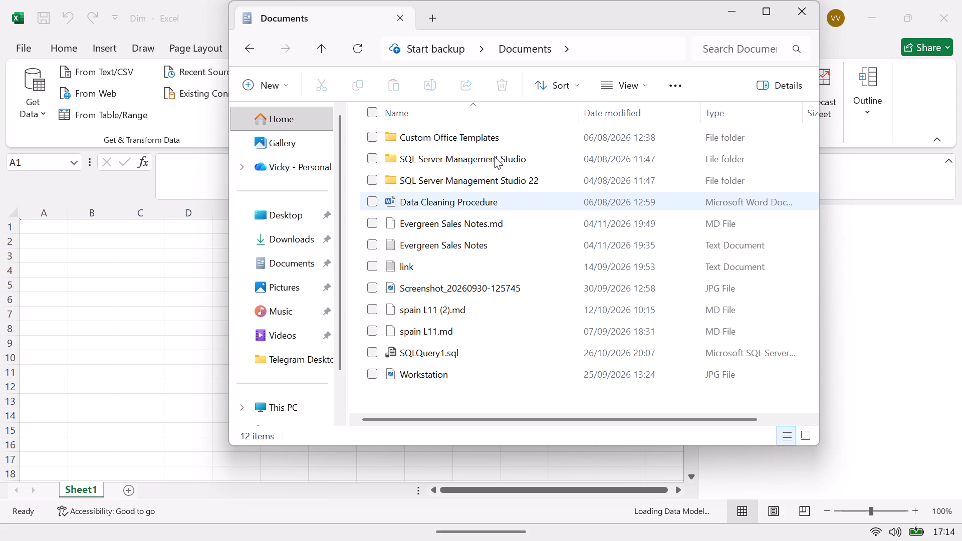
click(470, 226)
click(470, 226)
click(470, 226)
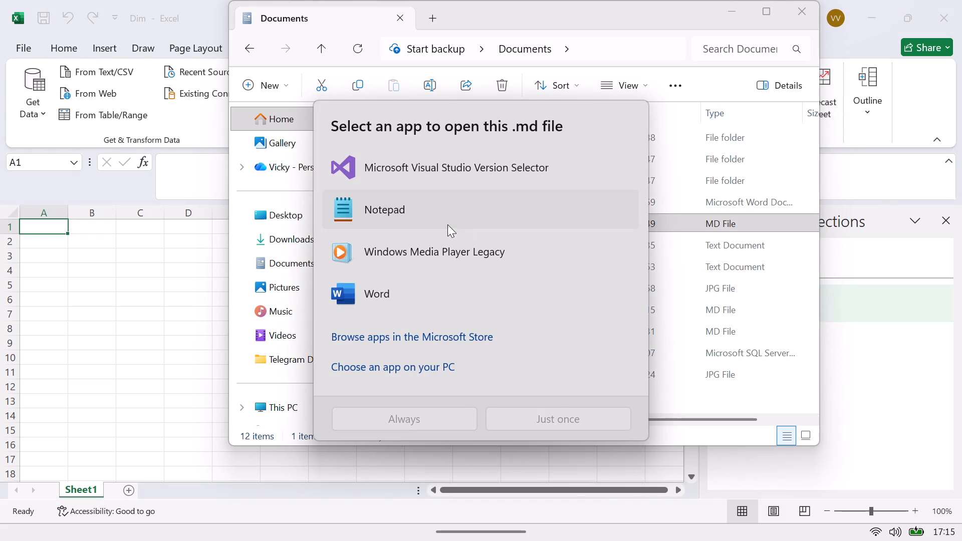
click(447, 224)
click(395, 412)
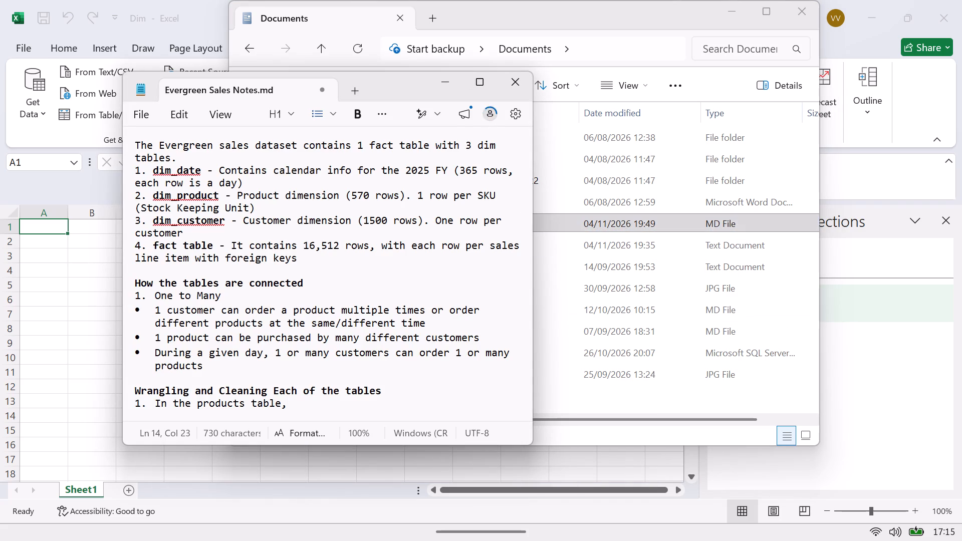
click(800, 11)
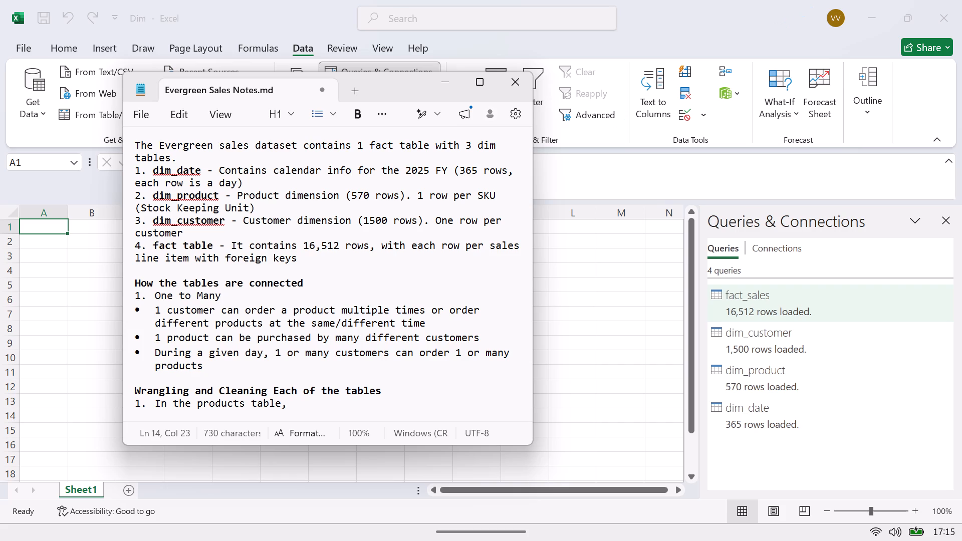
Save the pending changes in the Evergreen Sales Notes file.
click(499, 275)
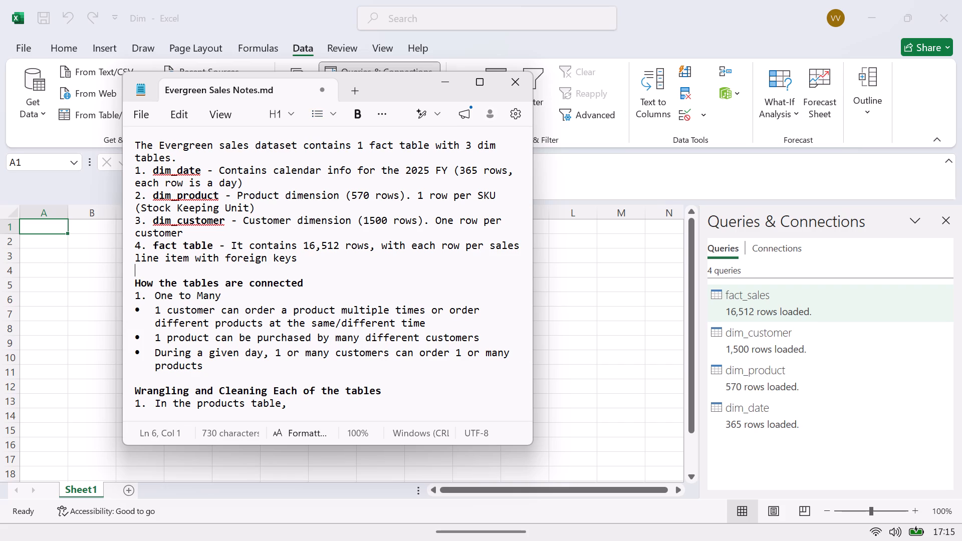
key(ctrl+s)
In the fact table line, insert "representing" before "per sales line item" and save the notes.
click(118, 189)
click(208, 246)
click(465, 248)
text(representing)
key(space)
key(ctrl+s)
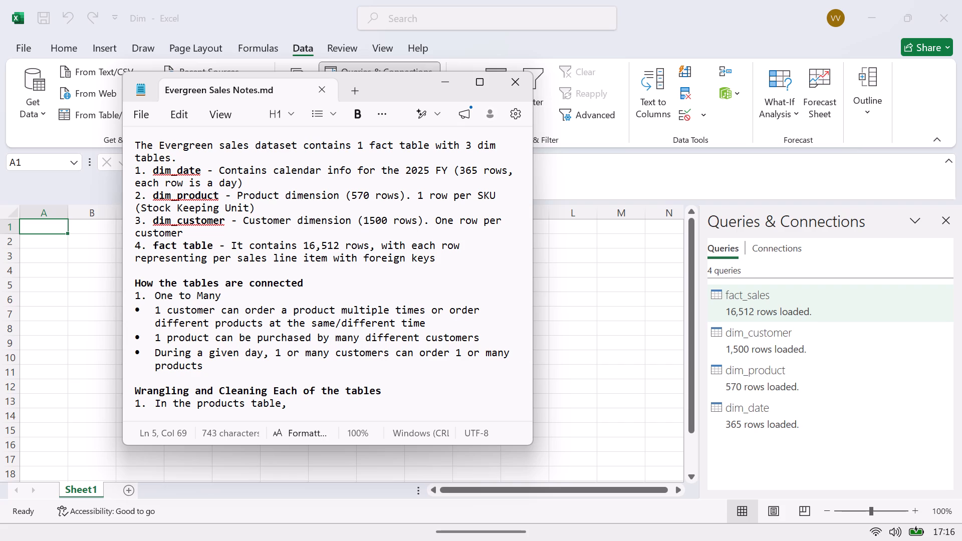
Open the fact_sales query for editing in the Power Query Editor.
right_click(805, 301)
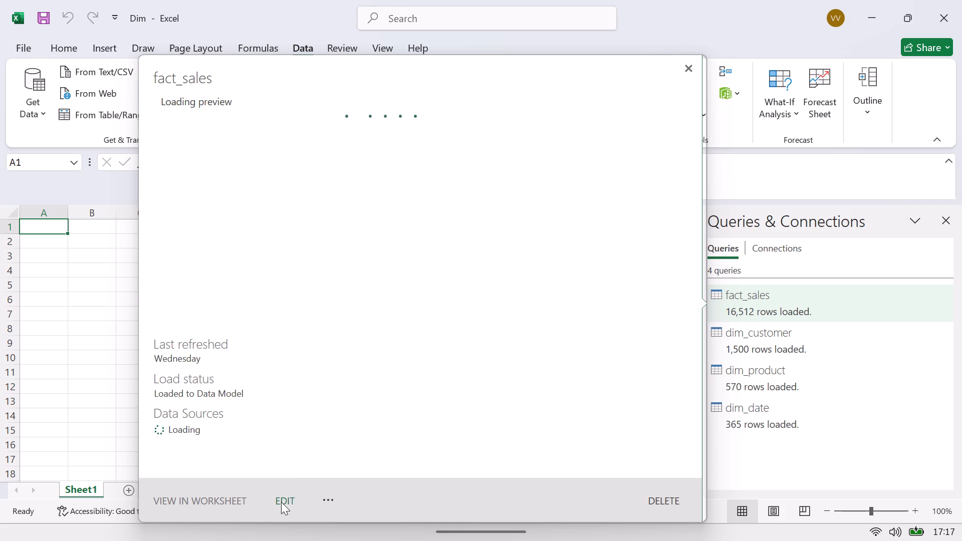
click(354, 377)
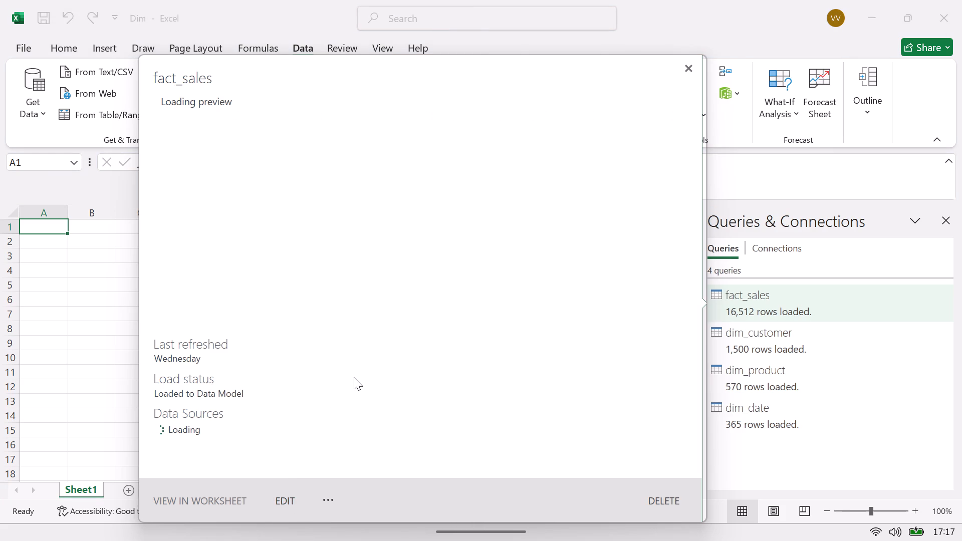
click(289, 499)
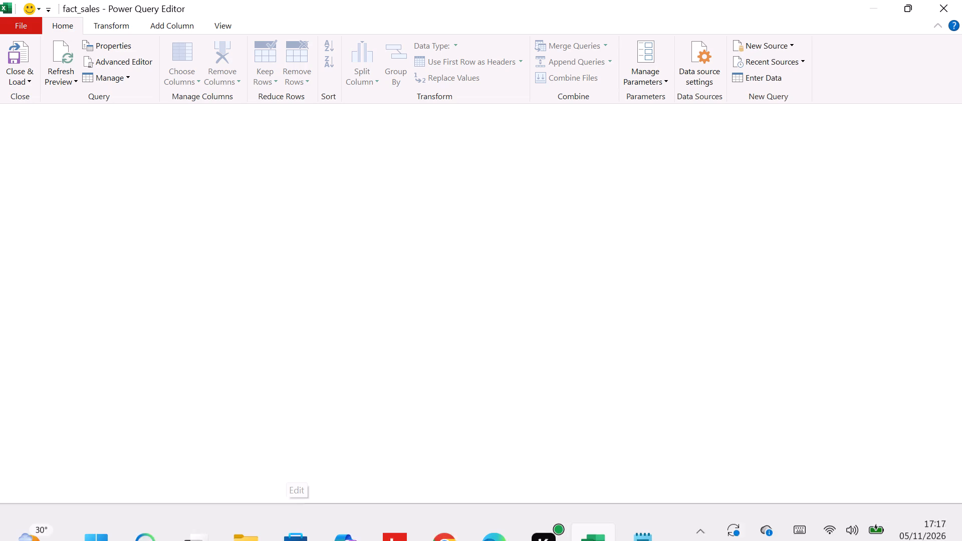
Switch to the Notepad notes and delete the "Wrangling and Cleaning Each of the tables" heading with its unfinished list item.
click(625, 509)
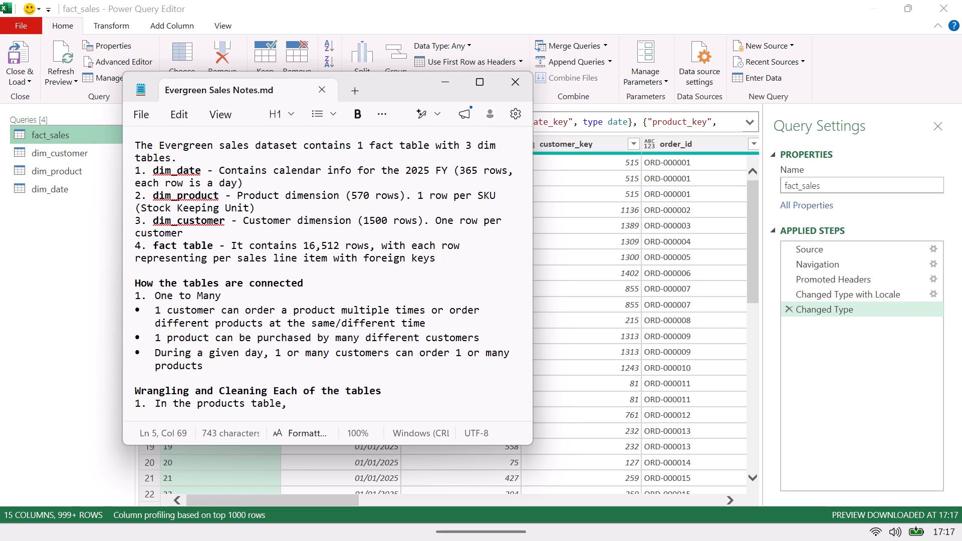
click(372, 406)
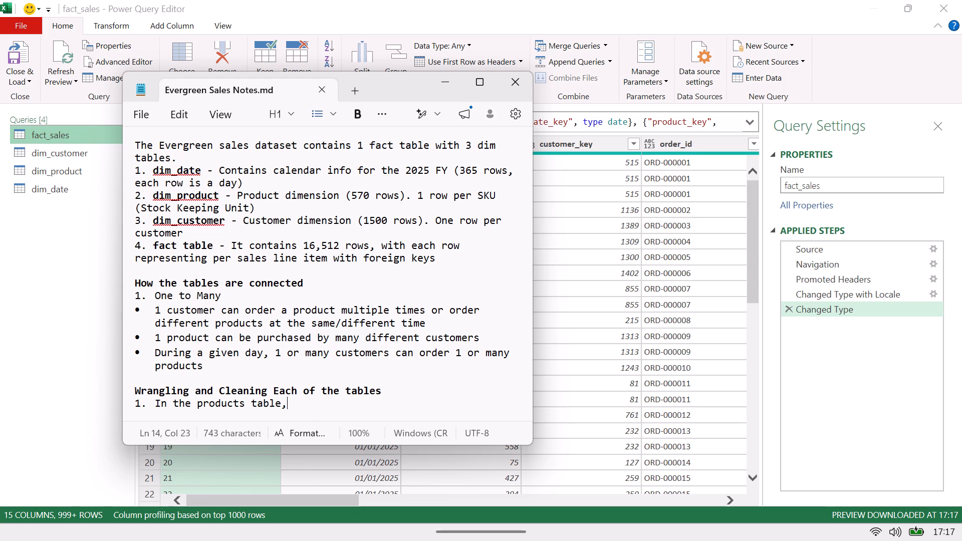
drag(344, 412, 133, 377)
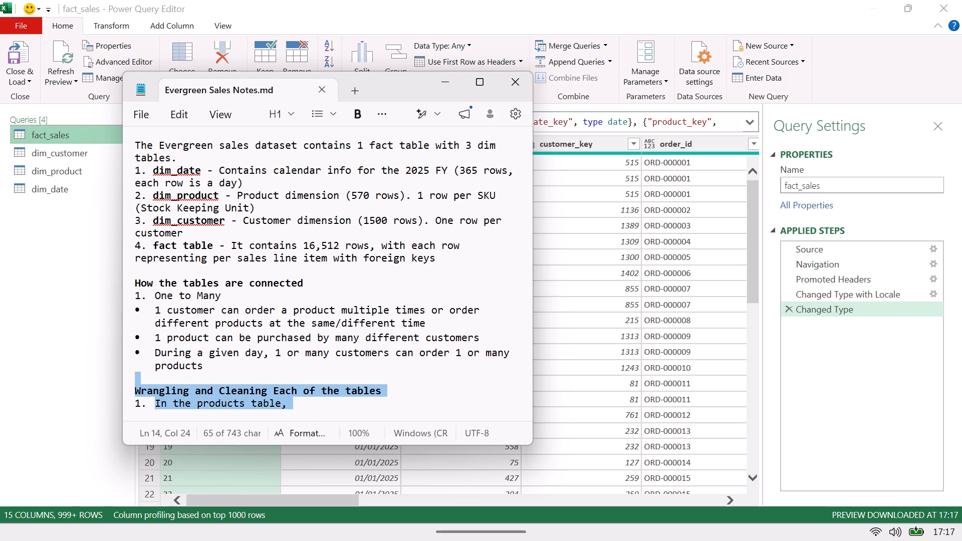
drag(133, 377, 134, 391)
key(BackSpace)
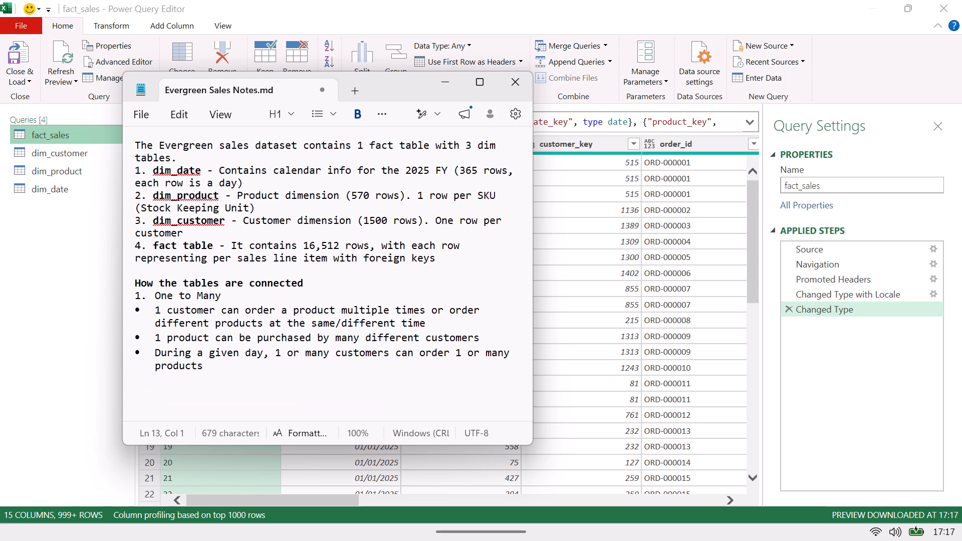
Add the bold heading "Primary Keys & Foreign Keys" at the end of the notes.
key(p)
text(rima)
text(ry)
key(space)
text(eys a)
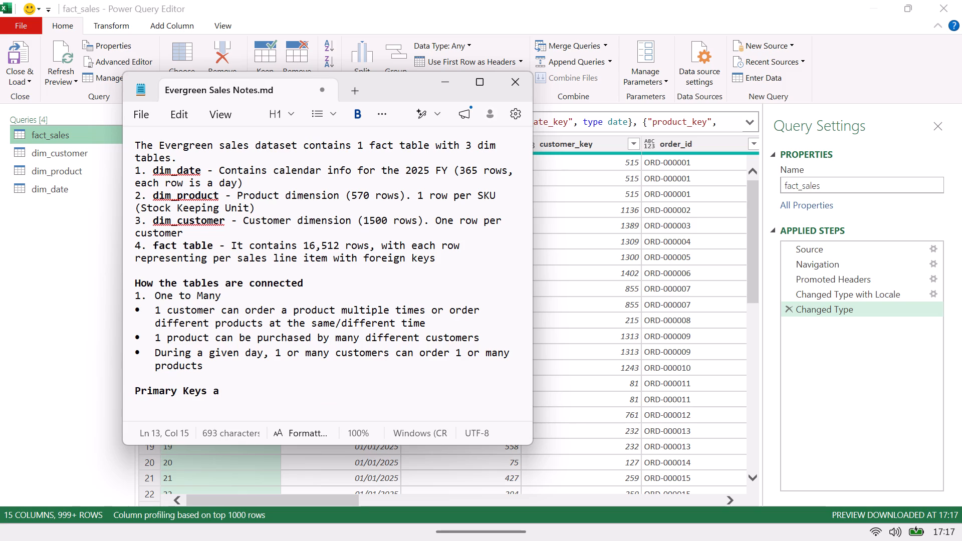
key(backslash)
key(BackSpace)
key(BackSpace)
text(&)
key(space)
text(oreigh)
key(BackSpace)
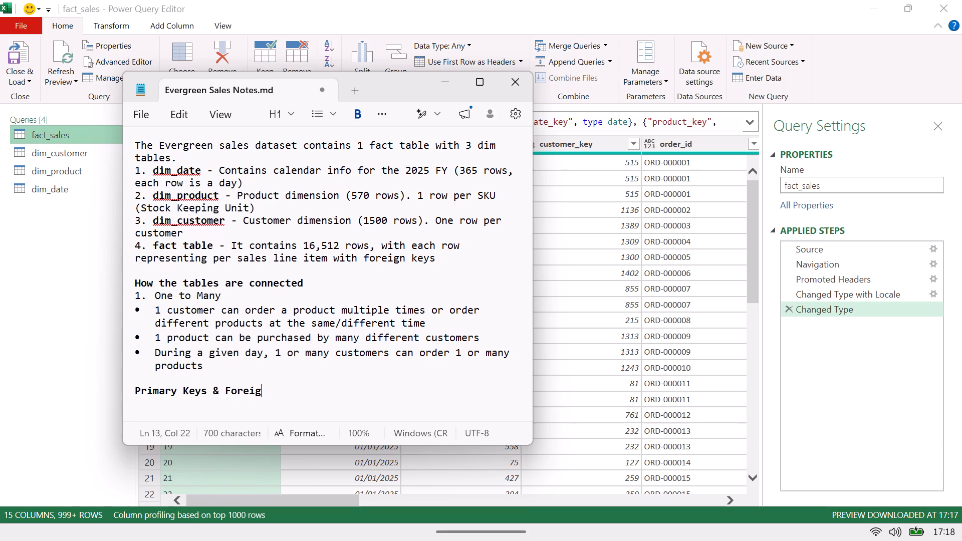
text(n)
key(space)
drag(296, 393, 140, 388)
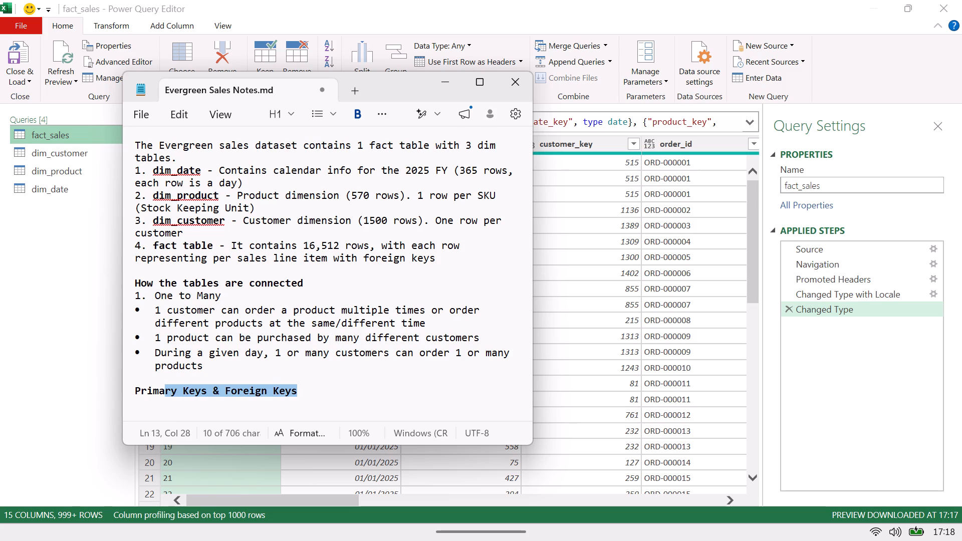
drag(140, 388, 88, 388)
Start a new line with bold turned off below the "Primary Keys & Foreign Keys" heading and save the notes.
click(334, 395)
key(Return)
key(h)
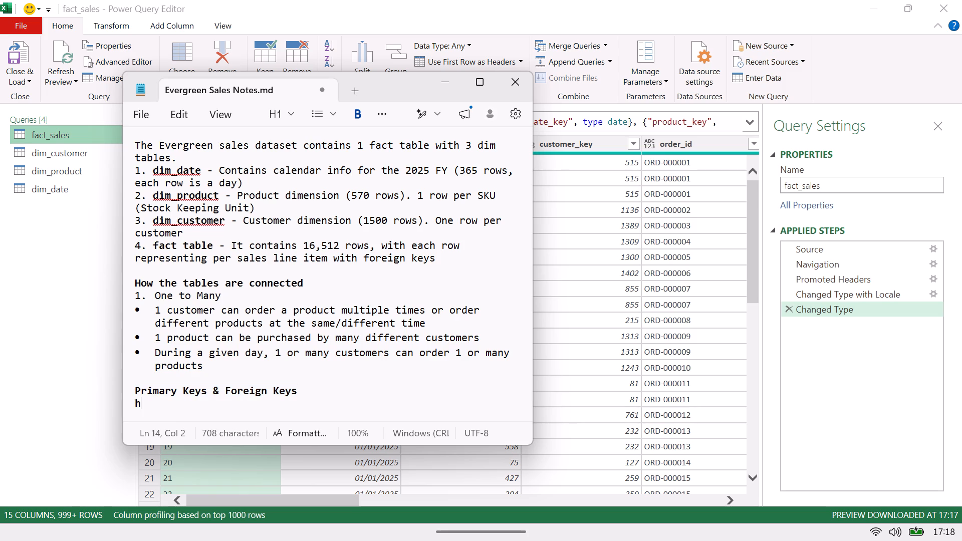
key(BackSpace)
key(ctrl+b)
key(ctrl+s)
Switch to the Power Query Editor and examine all columns of the dim_customer query, from customer_key through signup_date.
click(76, 355)
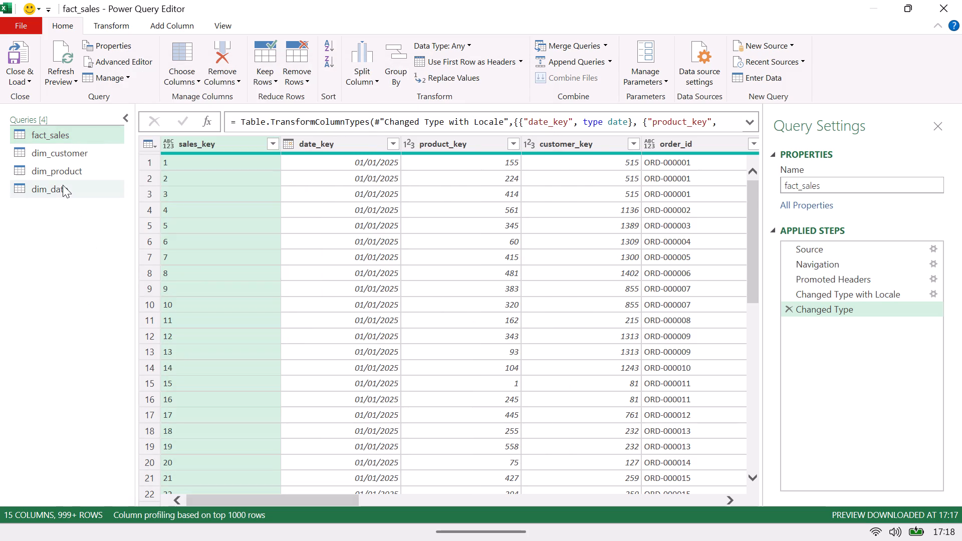
click(77, 155)
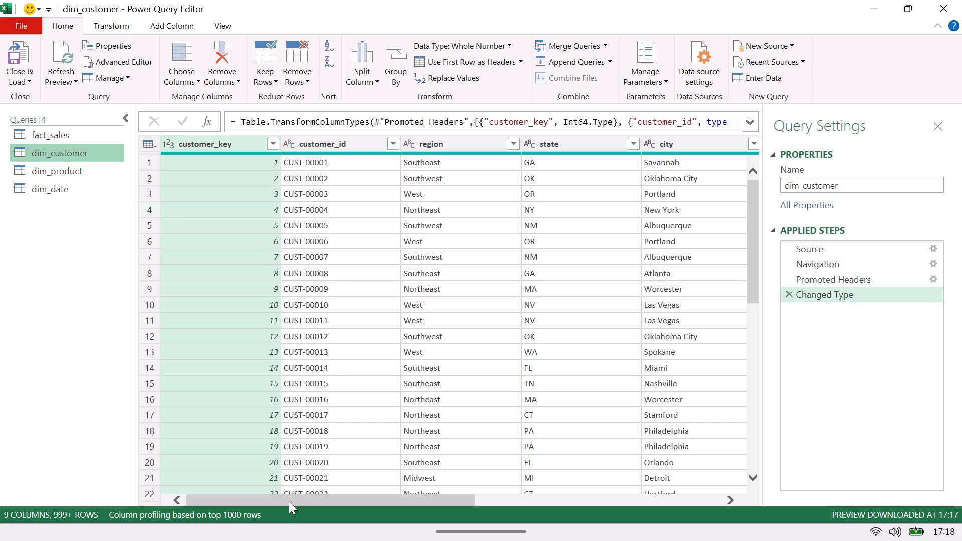
drag(289, 501, 287, 504)
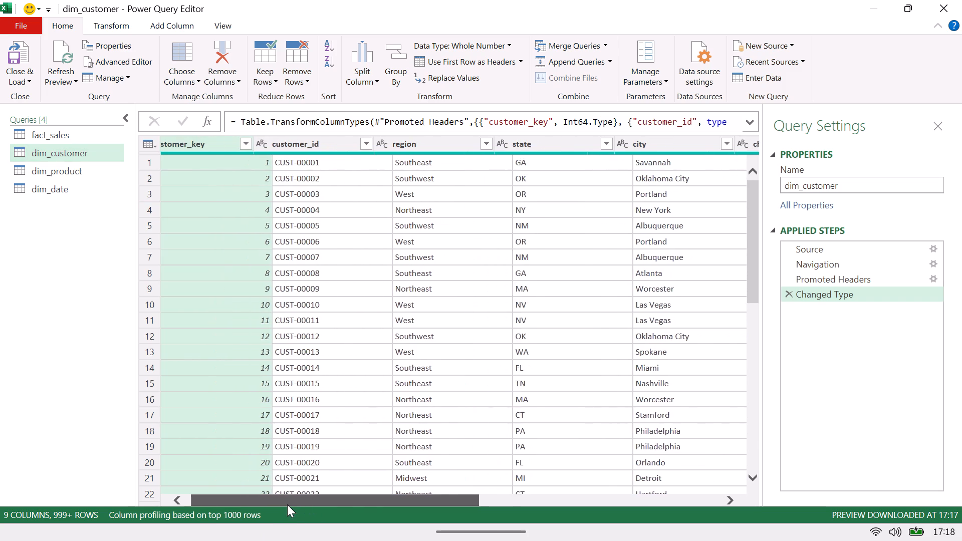
drag(287, 504, 284, 503)
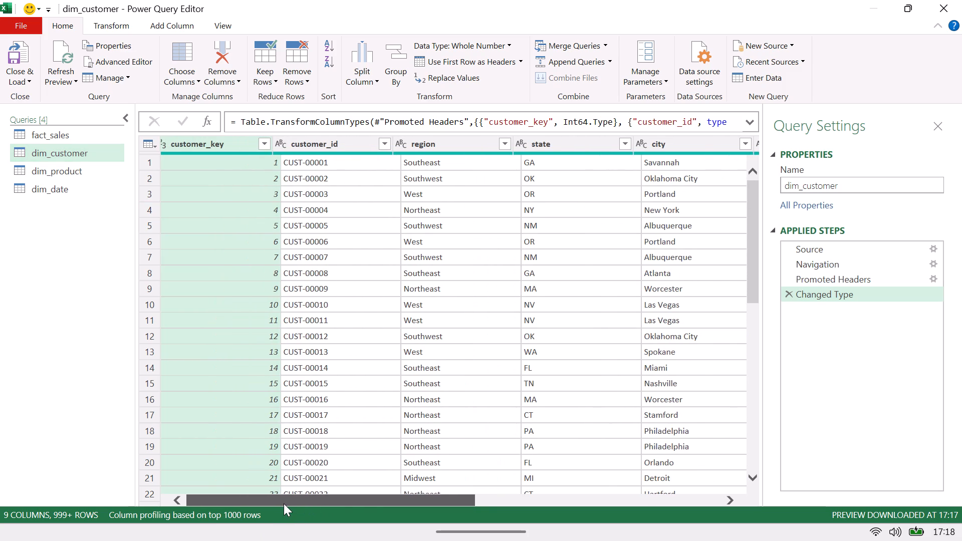
drag(284, 503, 284, 503)
drag(284, 503, 285, 504)
drag(285, 504, 344, 501)
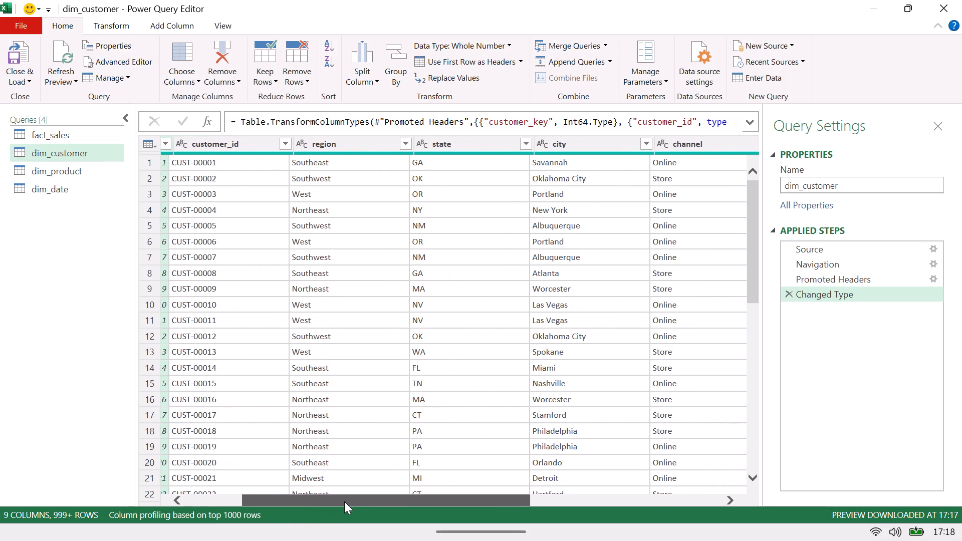
drag(344, 501, 387, 500)
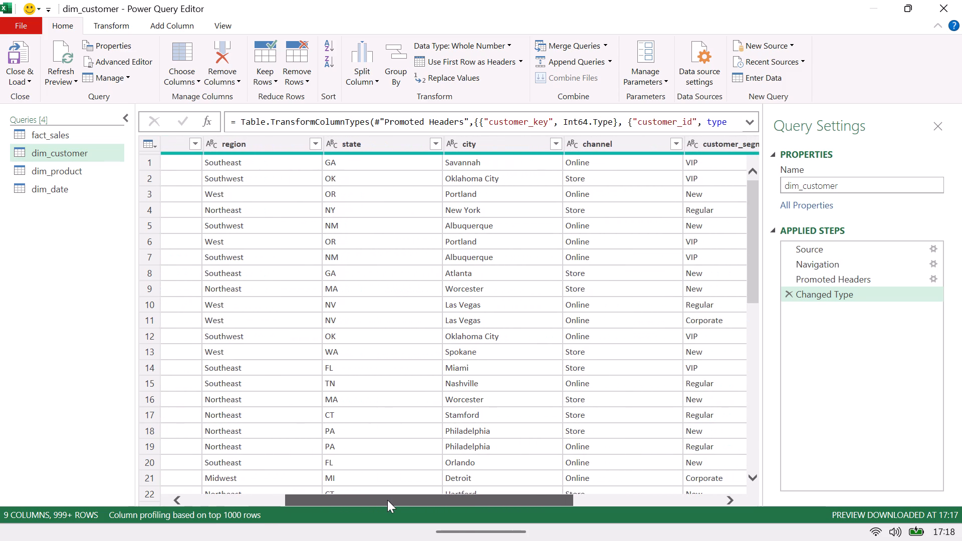
drag(387, 500, 390, 500)
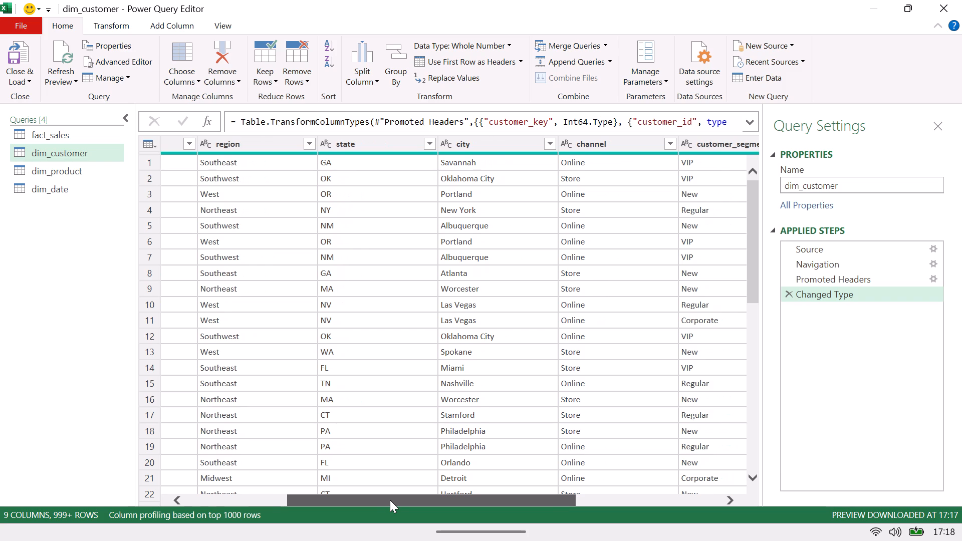
drag(390, 500, 430, 502)
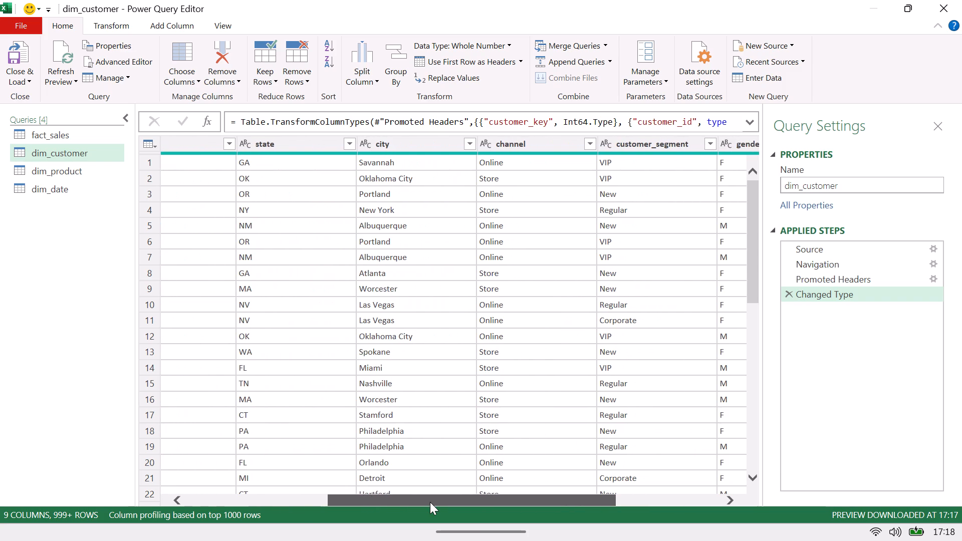
drag(430, 502, 430, 501)
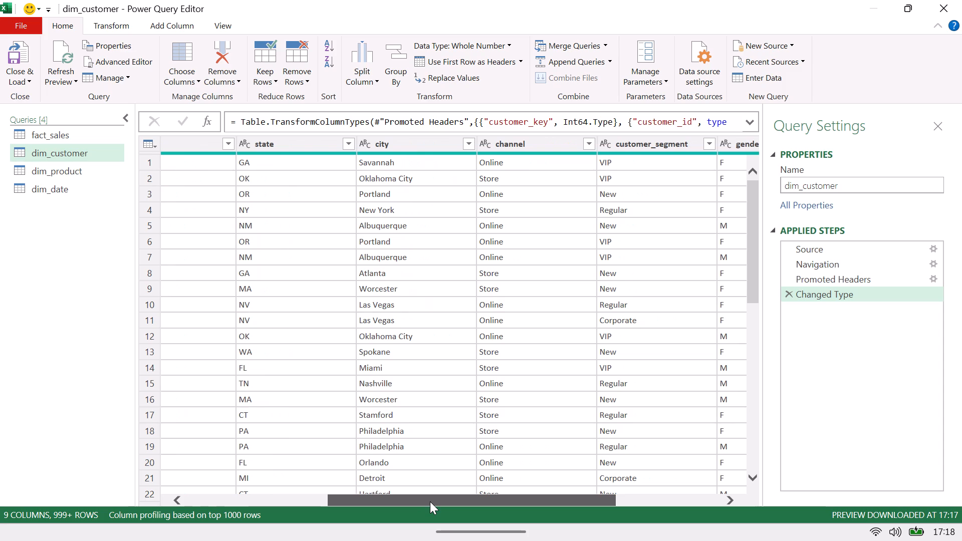
drag(430, 501, 430, 500)
drag(430, 500, 490, 509)
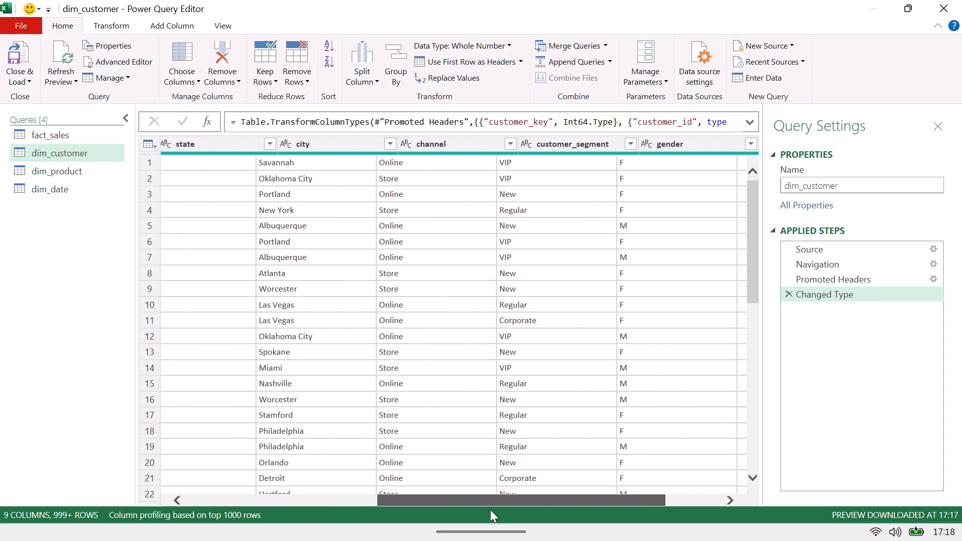
drag(490, 509, 524, 517)
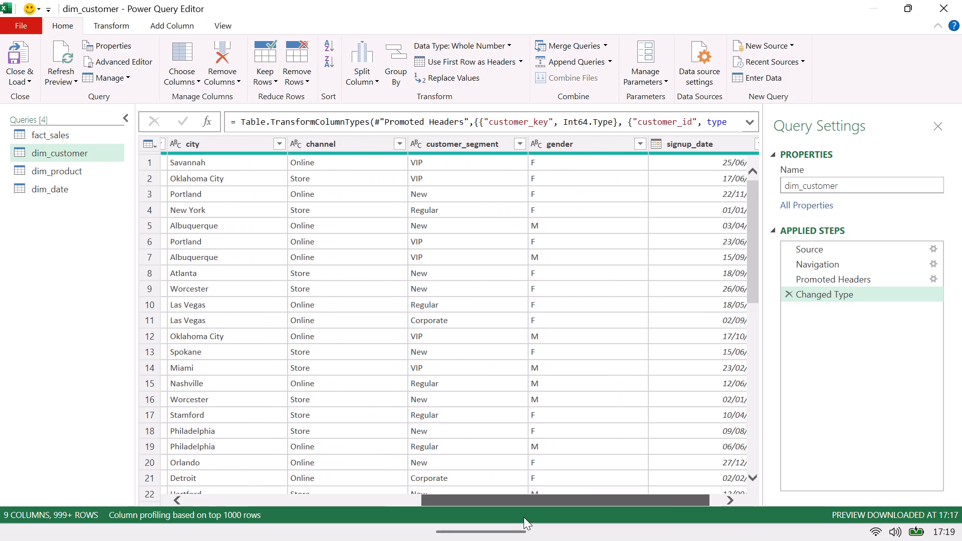
drag(524, 517, 541, 519)
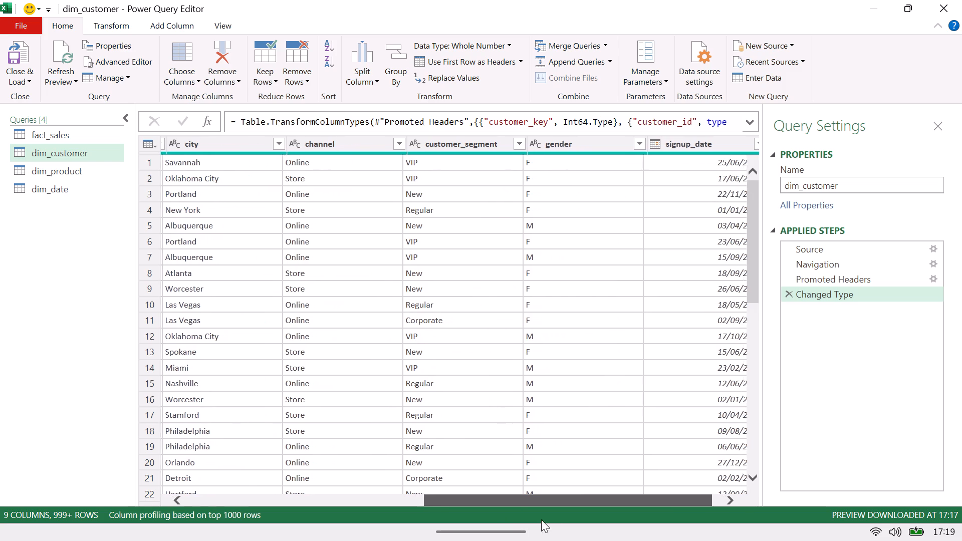
drag(541, 519, 576, 535)
drag(563, 502, 708, 490)
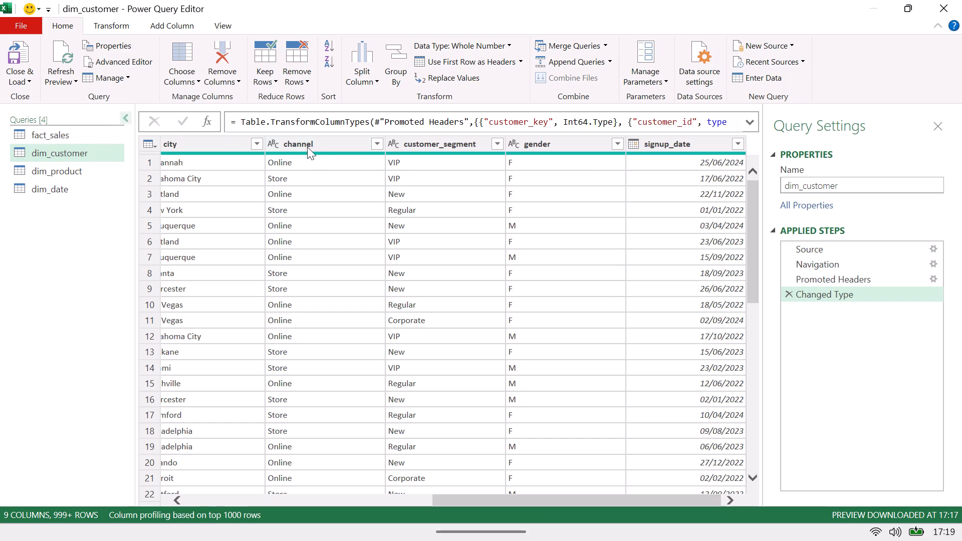
Select the gender column in dim_customer and start a custom column whose formula begins with IF[gender].
click(121, 23)
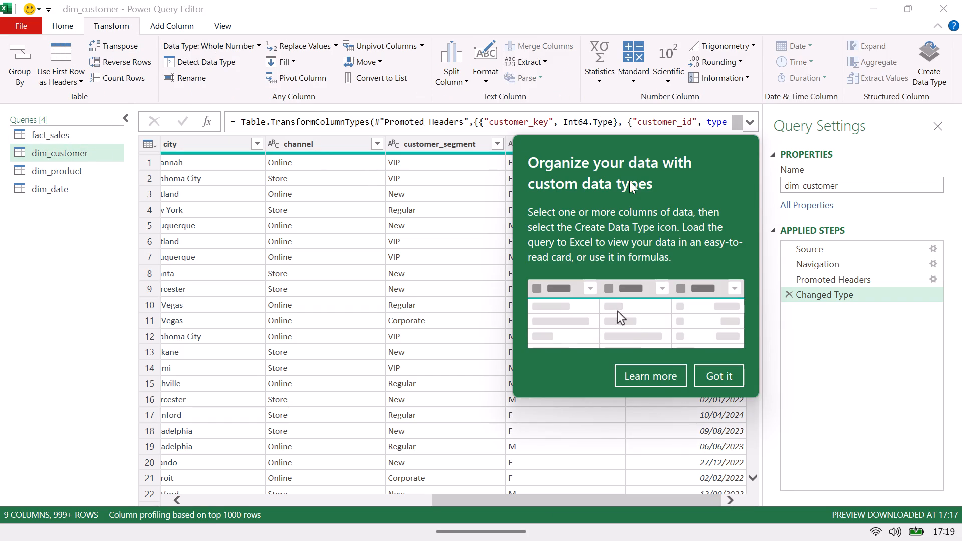
click(726, 374)
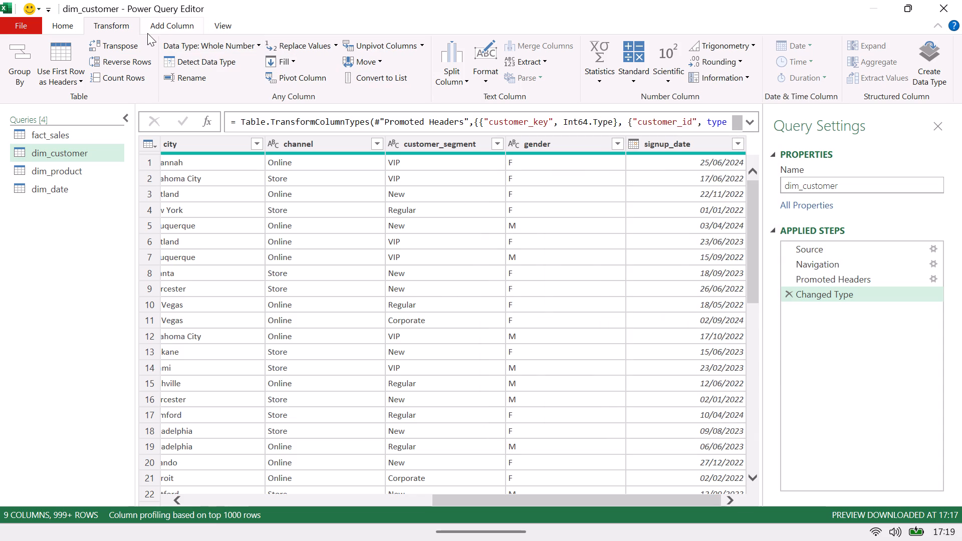
click(578, 151)
click(582, 139)
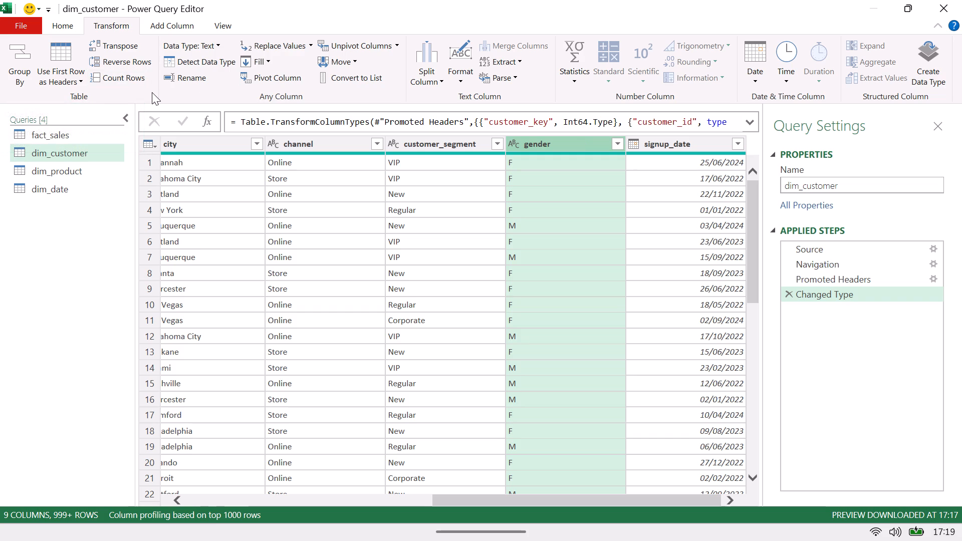
click(170, 24)
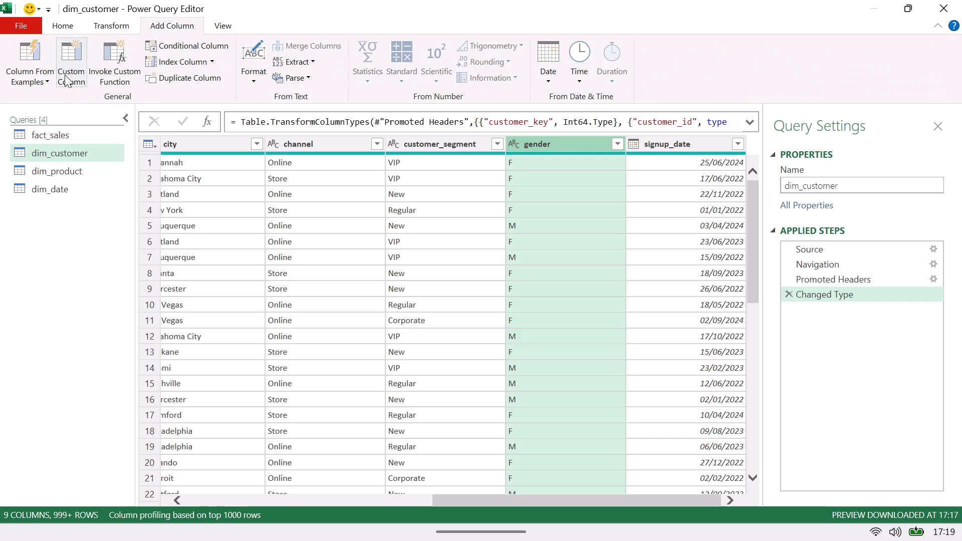
click(65, 64)
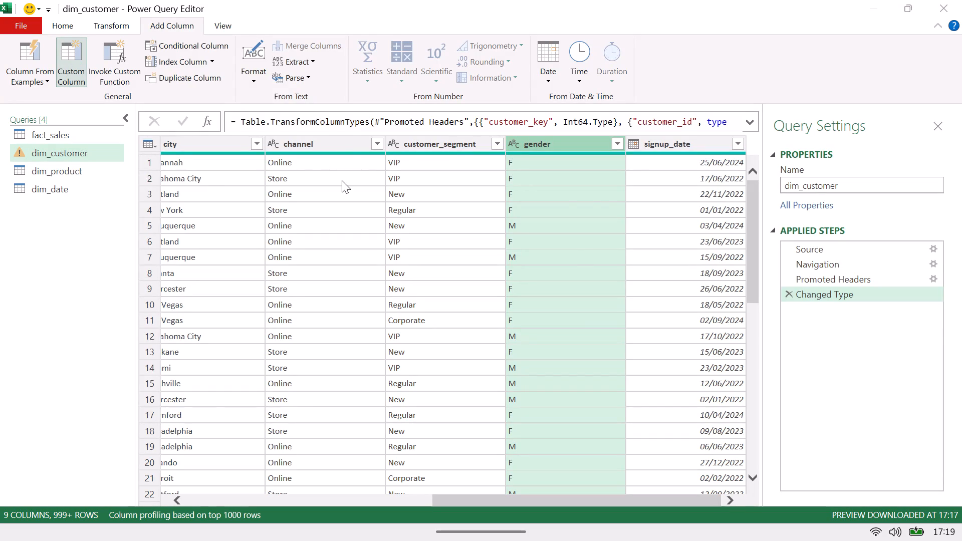
click(421, 194)
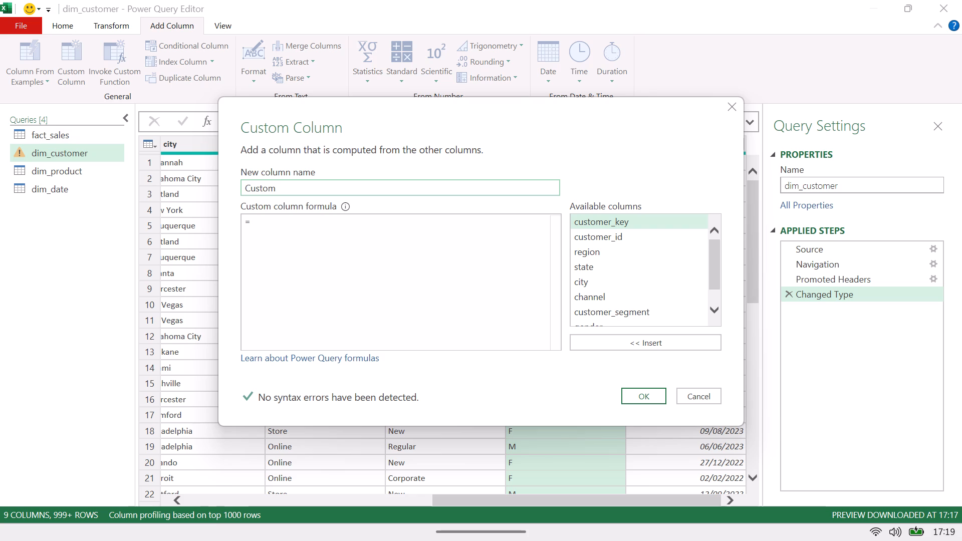
click(325, 230)
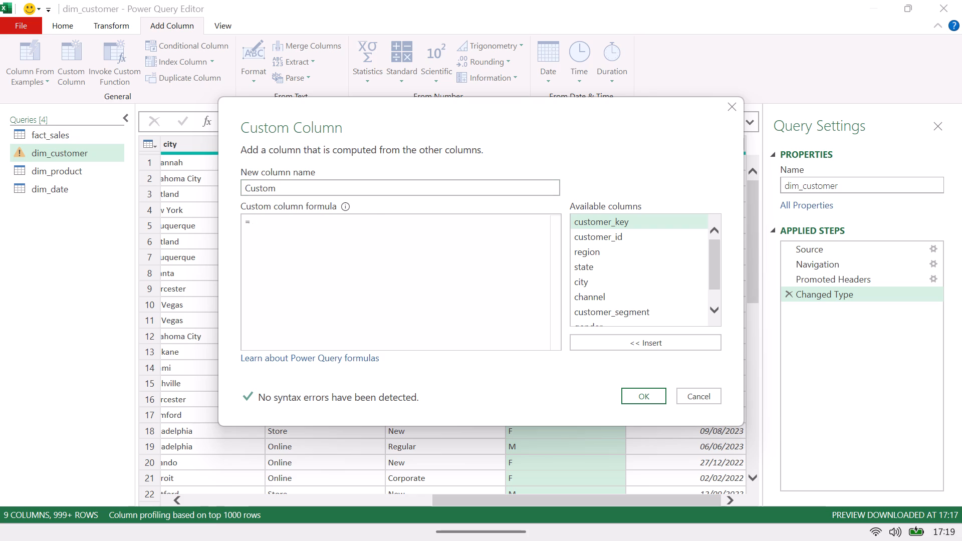
text(IF)
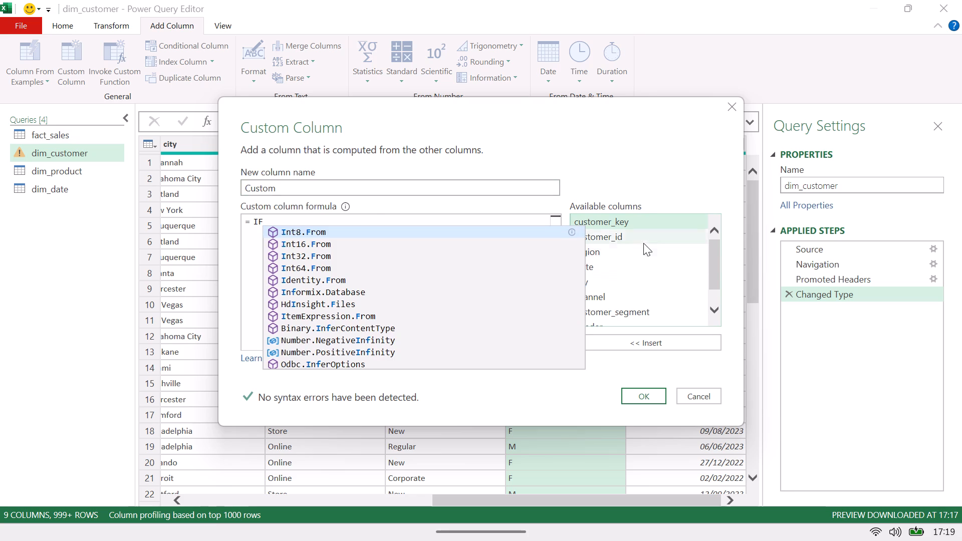
drag(717, 264, 718, 276)
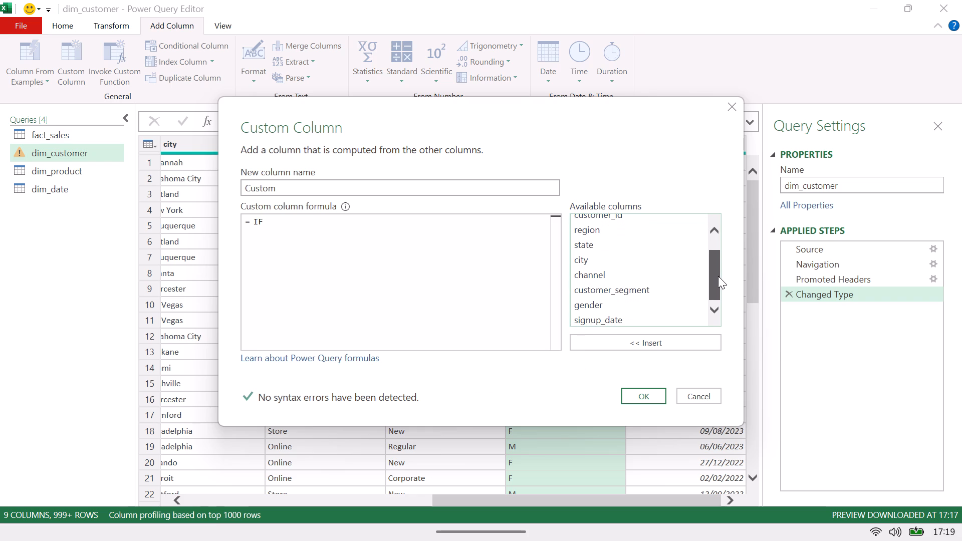
drag(718, 276, 724, 264)
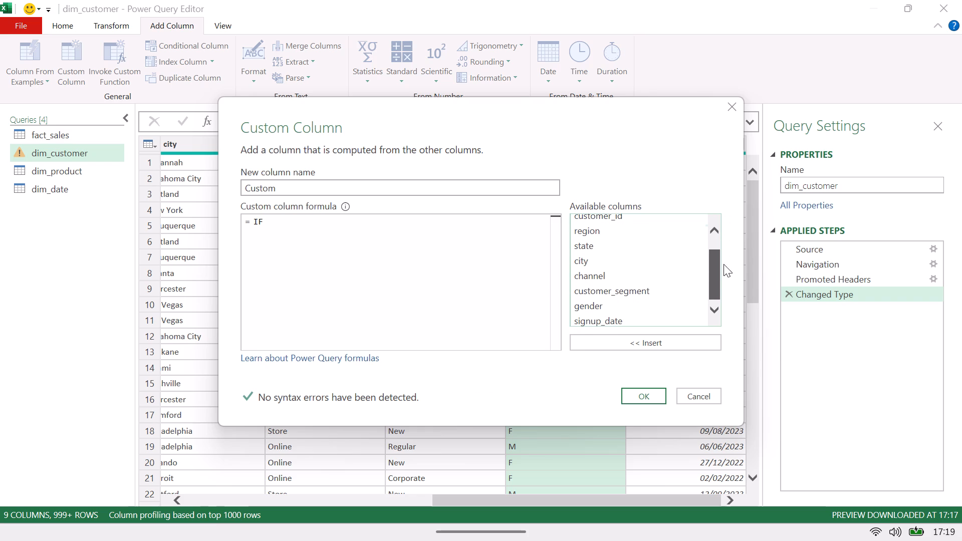
drag(724, 264, 725, 300)
click(624, 305)
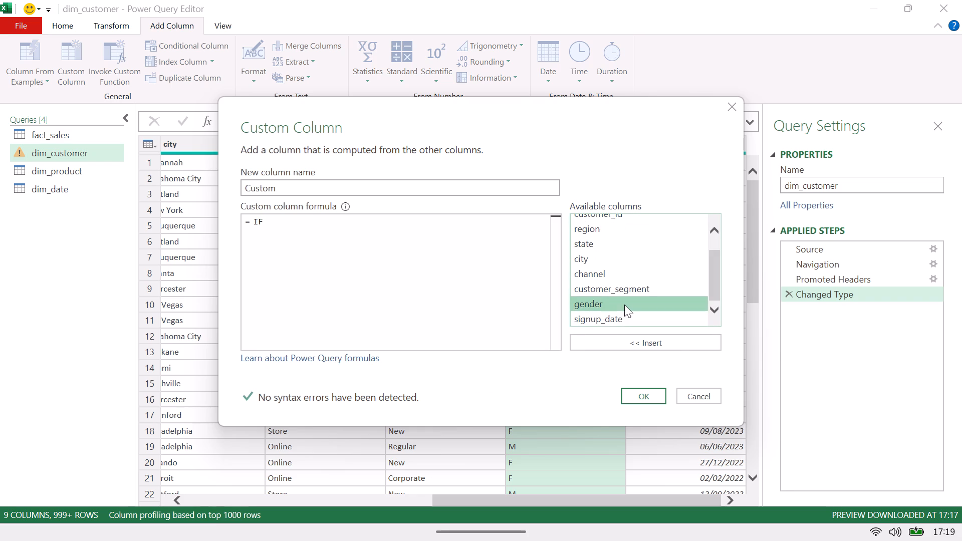
click(671, 339)
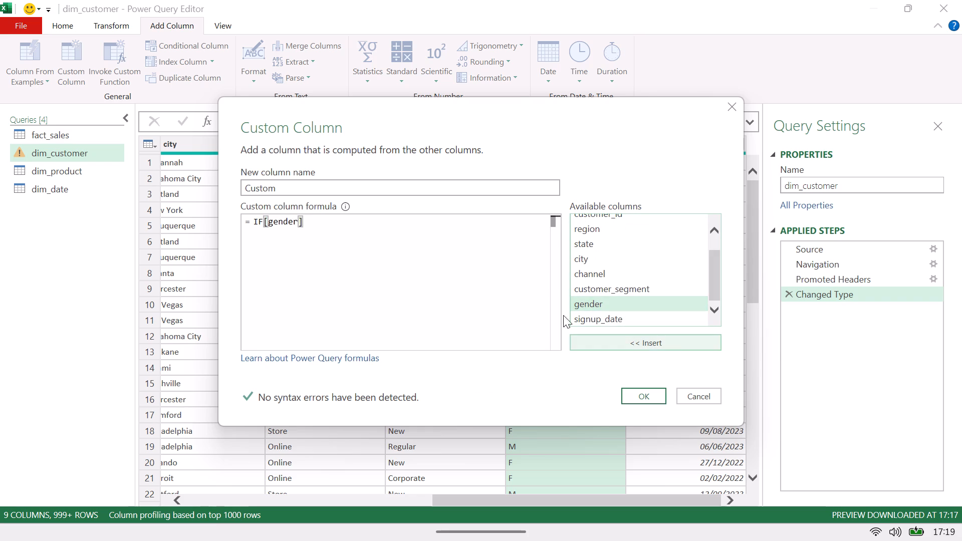
Continue the custom column formula after IF[gender] with ='F' and a lowercase then.
key(equal)
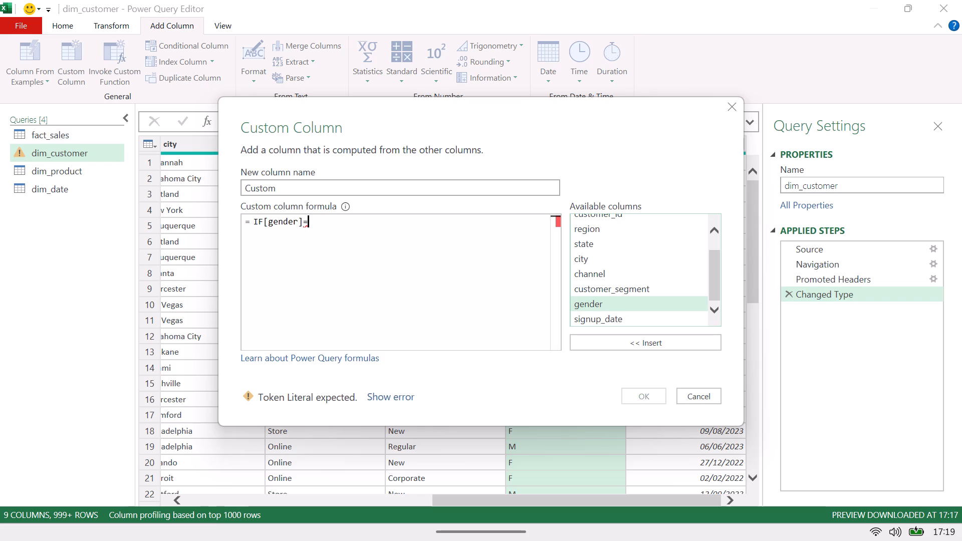
key(apostrophe)
key(apostrophe)
key(space)
text(THE)
text(EN)
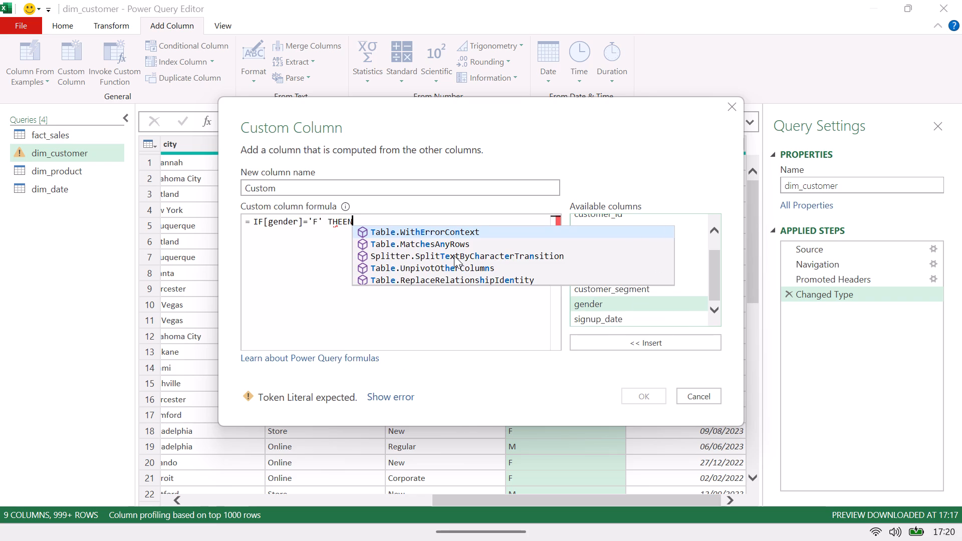
key(BackSpace)
key(BackSpace)
text(N)
key(space)
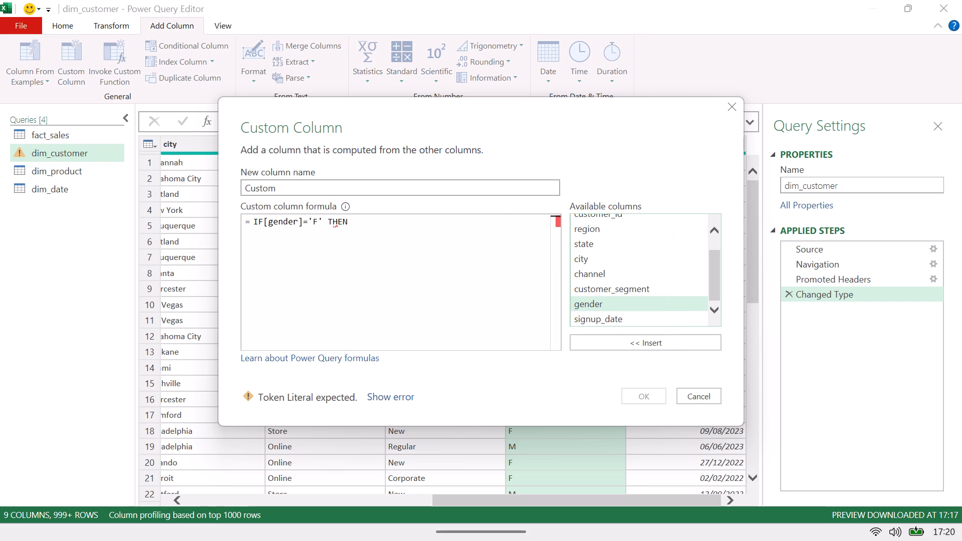
key(BackSpace)
key(BackSpace)
key(BackSpace)
key(BackSpace)
key(BackSpace)
text(then)
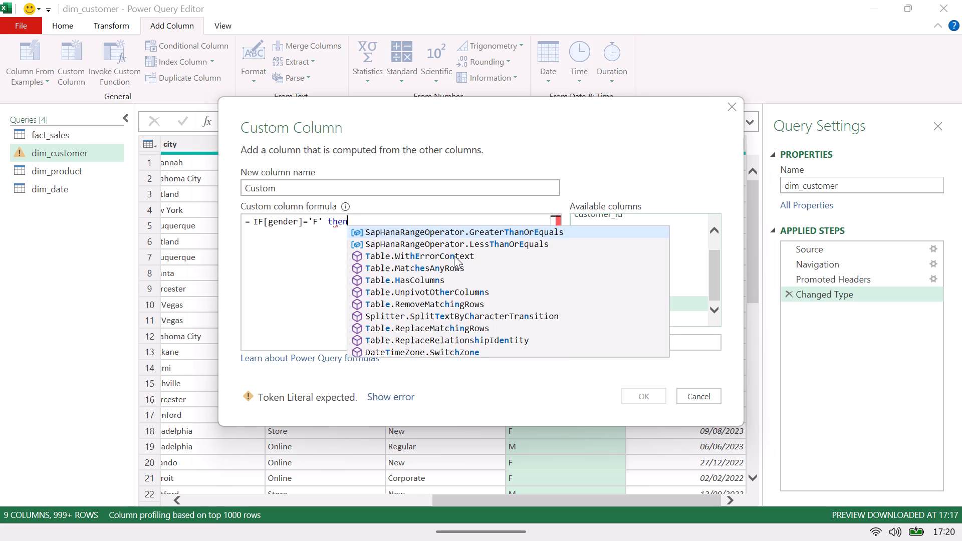
key(space)
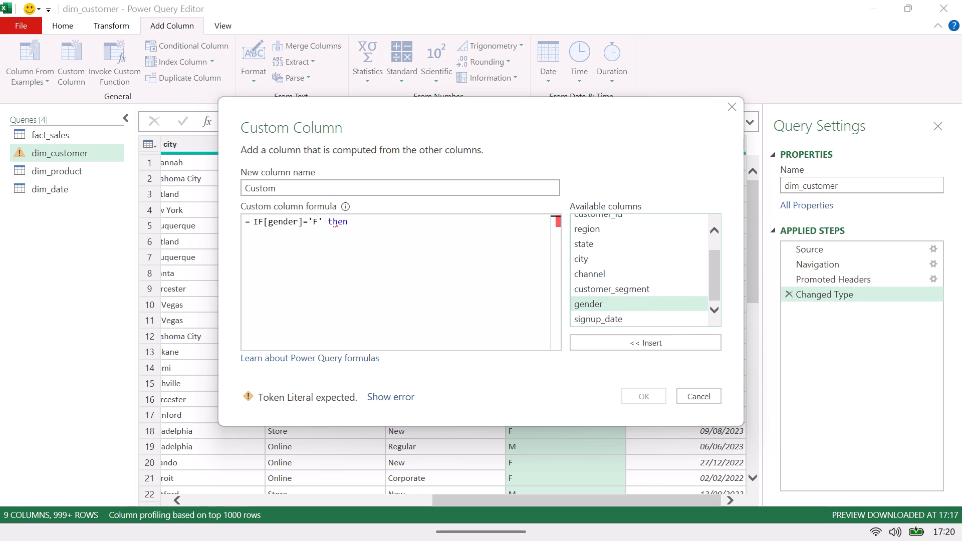
Complete the custom column formula with the results 'Female' ELSE 'Male'.
key(apostrophe)
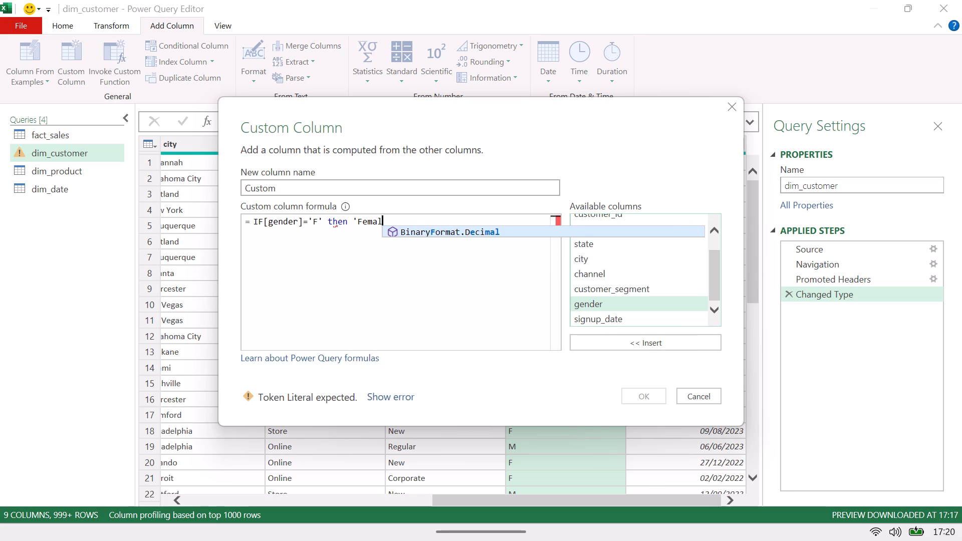
text(')
key(space)
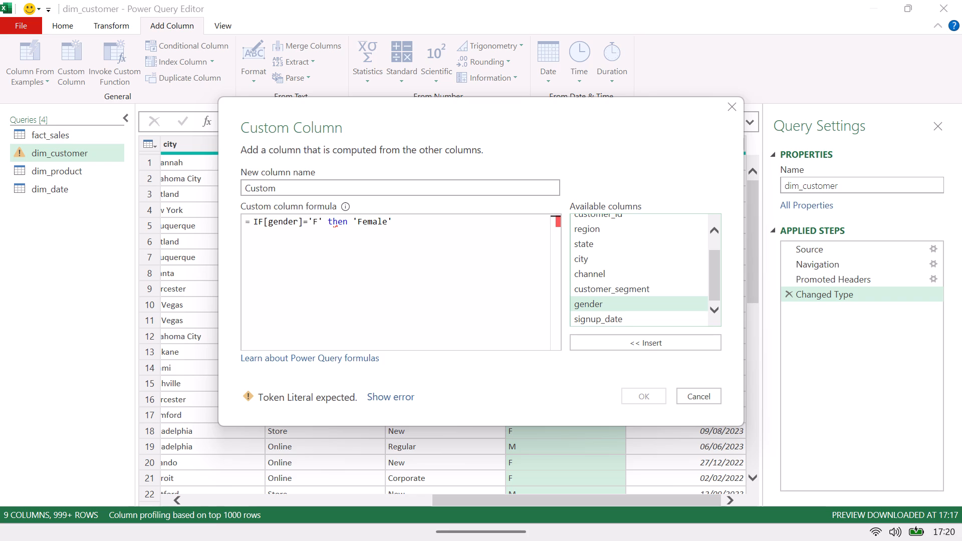
text(ELSE)
key(space)
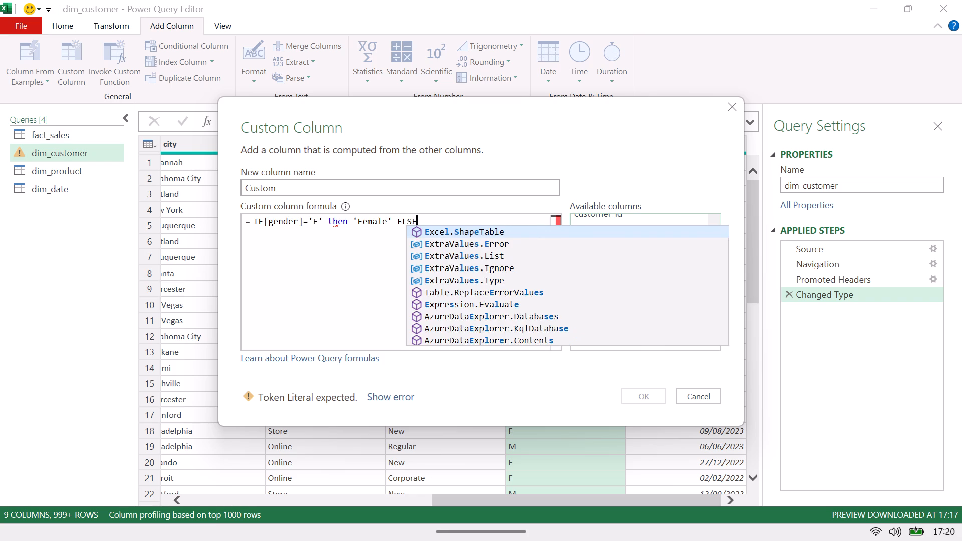
key(apostrophe)
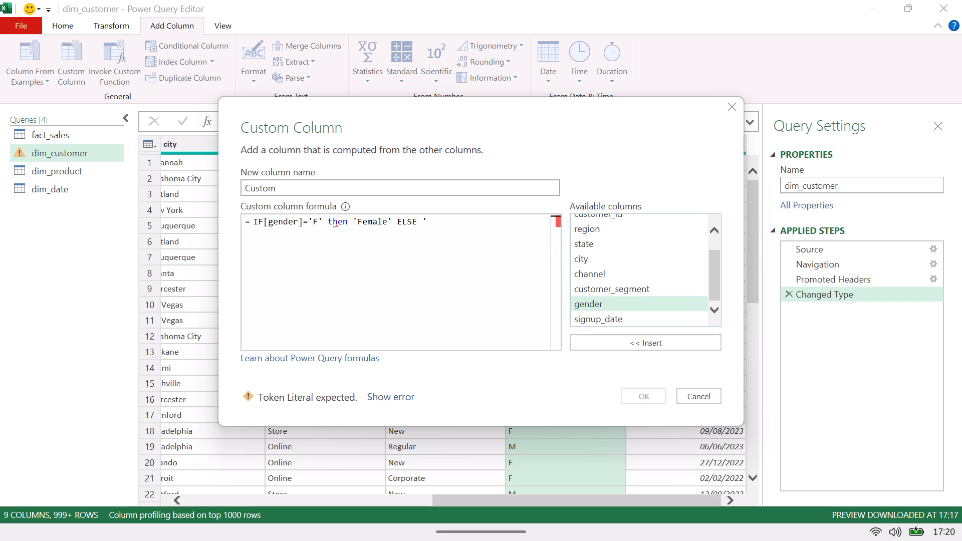
key(apostrophe)
Examine where the syntax error is flagged in the custom column formula.
click(398, 397)
click(338, 220)
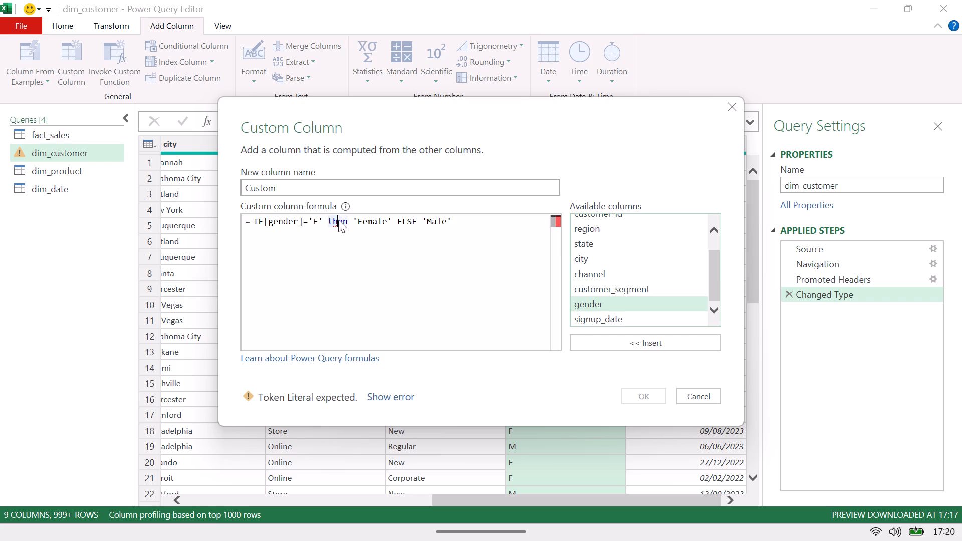
click(336, 224)
click(376, 397)
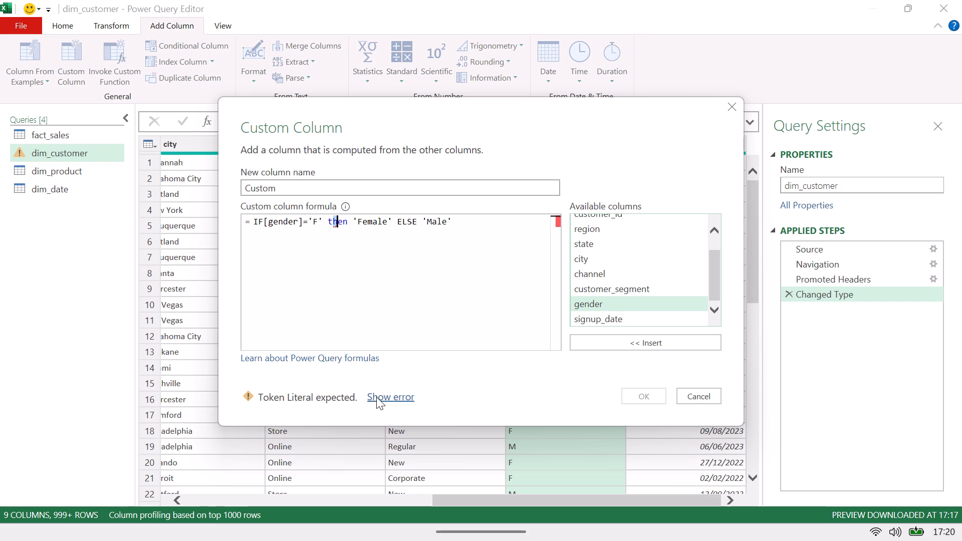
click(376, 397)
click(352, 269)
key(Print)
drag(228, 111, 739, 419)
click(432, 512)
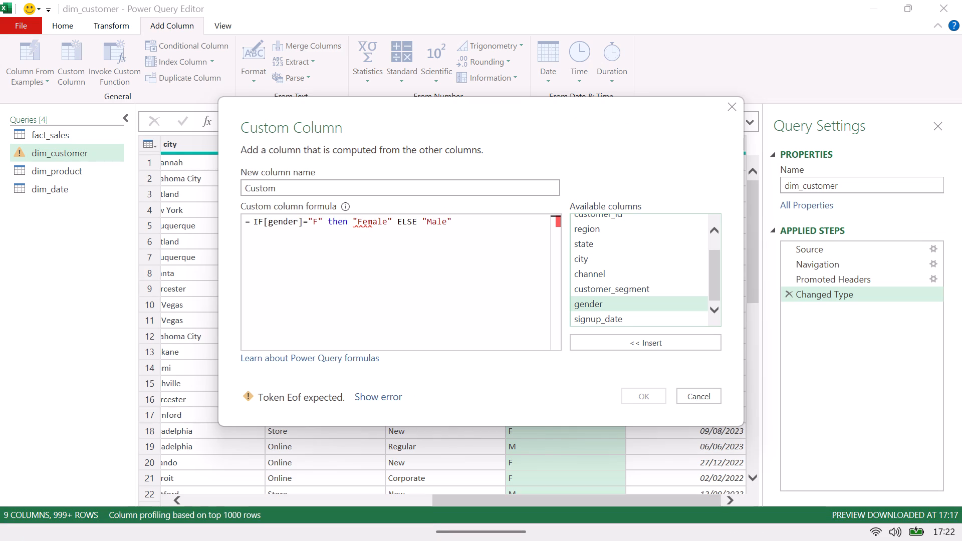
key(ctrl+a)
key(ctrl+v)
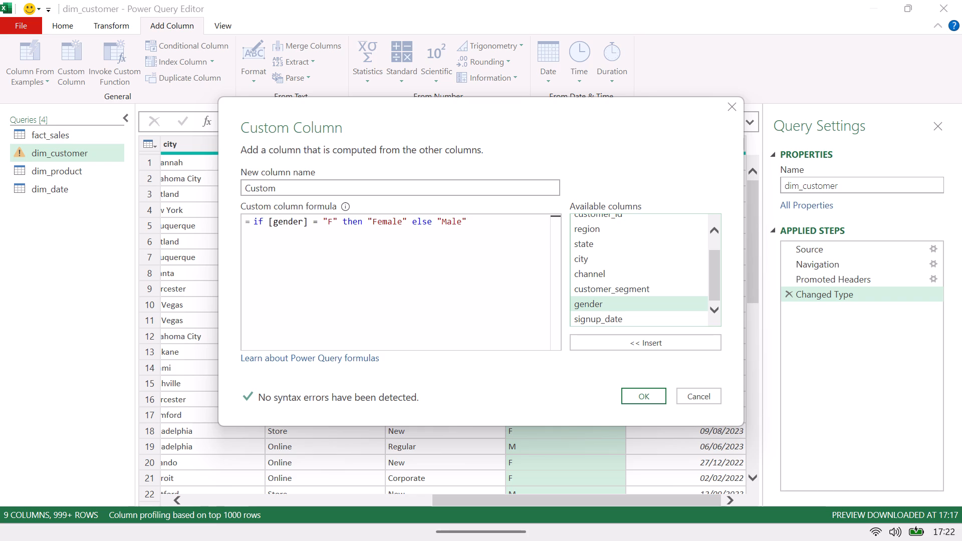
click(648, 397)
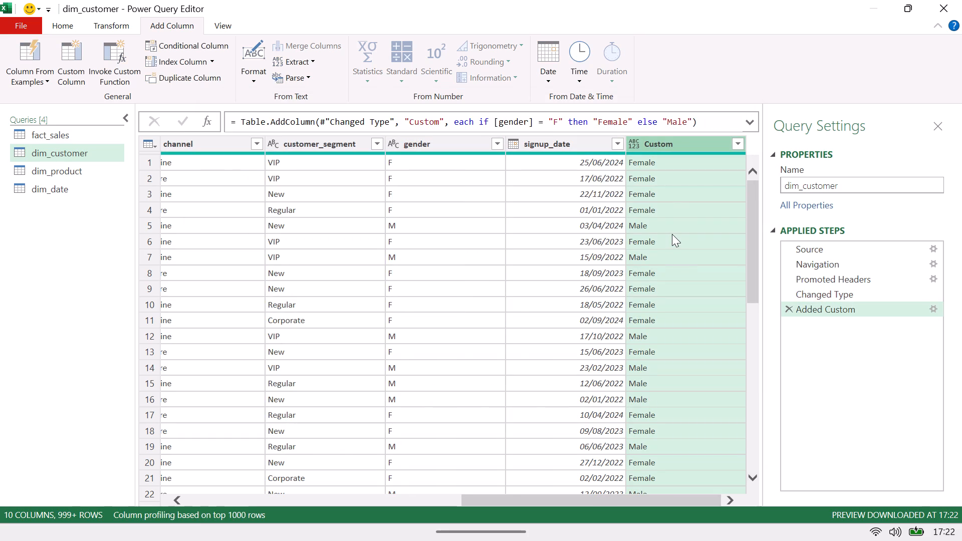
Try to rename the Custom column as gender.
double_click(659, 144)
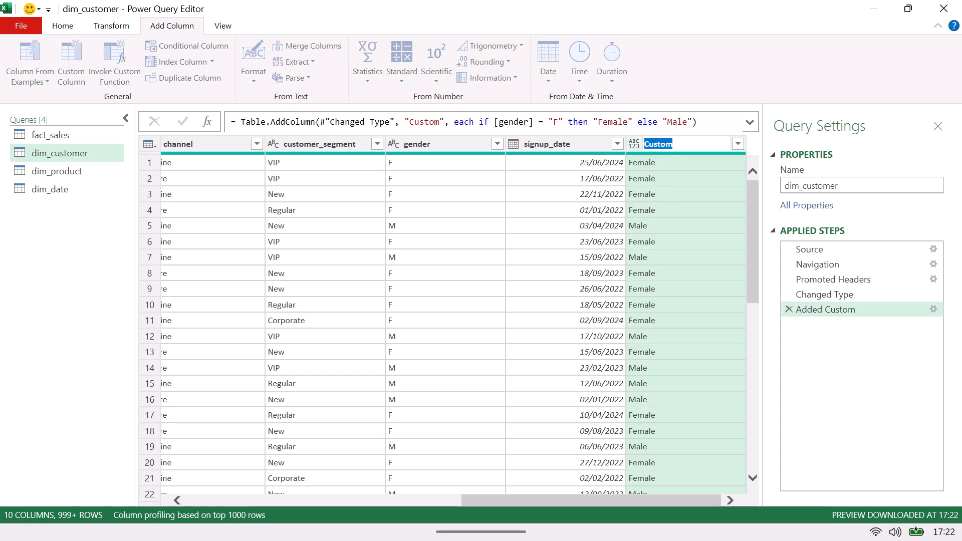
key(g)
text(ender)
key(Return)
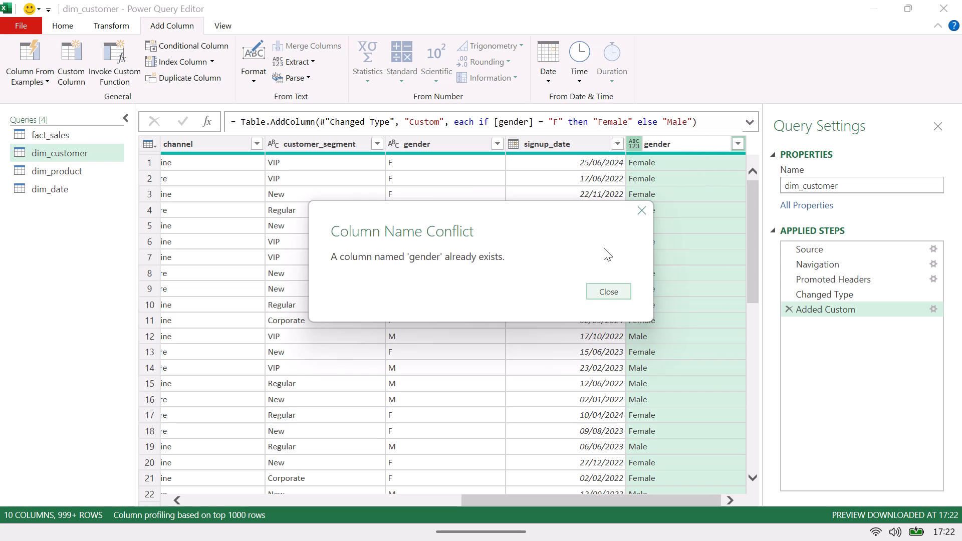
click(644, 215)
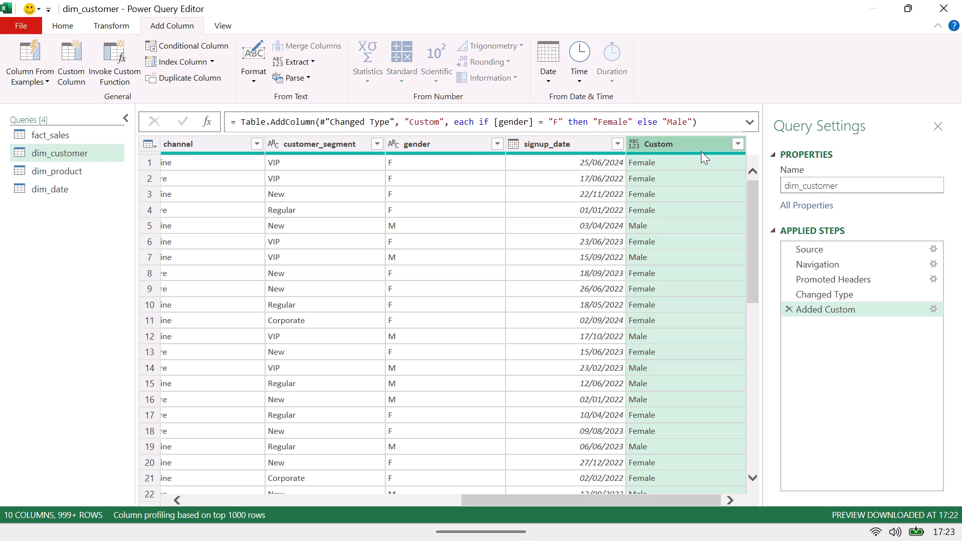
Move the Custom column between customer_segment and gender in dim_customer.
drag(703, 147, 642, 146)
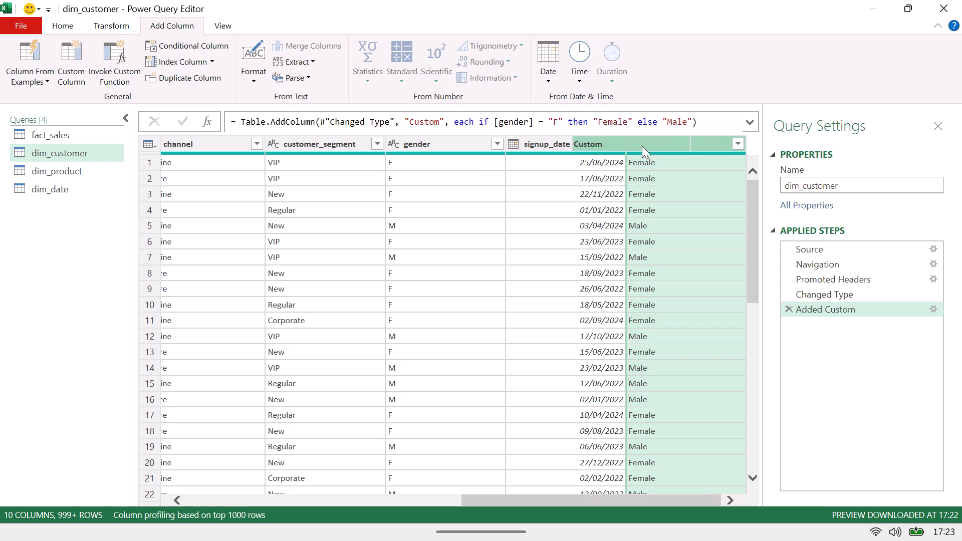
drag(642, 146, 482, 149)
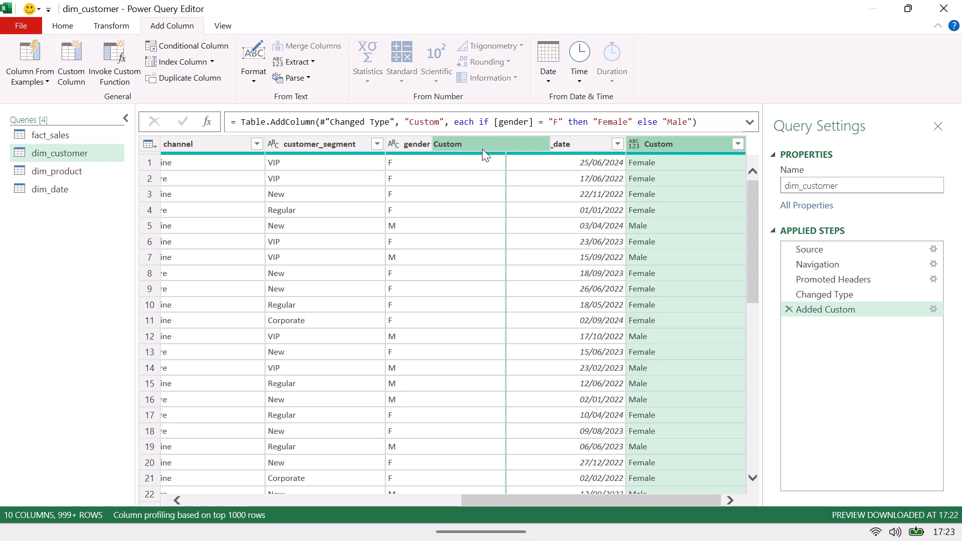
drag(482, 149, 465, 151)
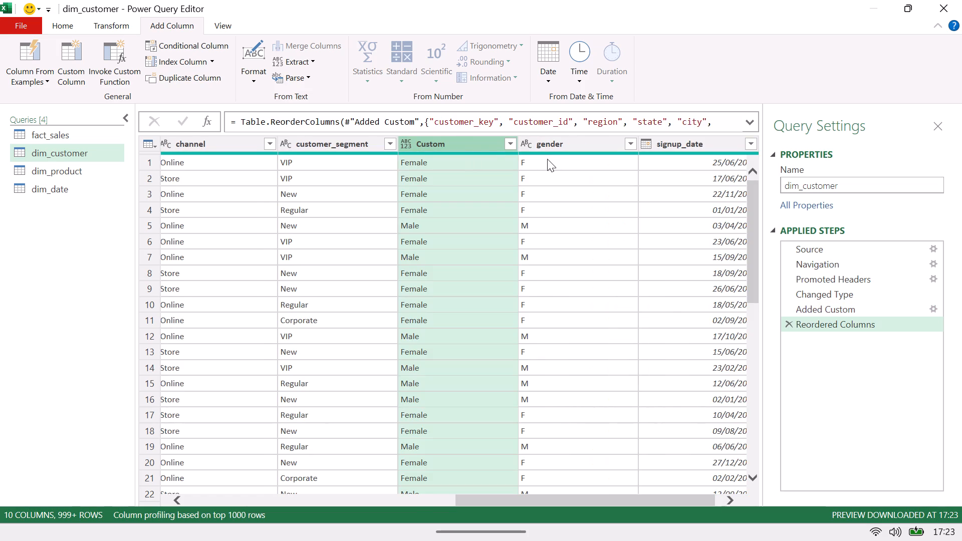
Remove the original gender column holding the F and M codes from dim_customer.
click(553, 147)
right_click(553, 147)
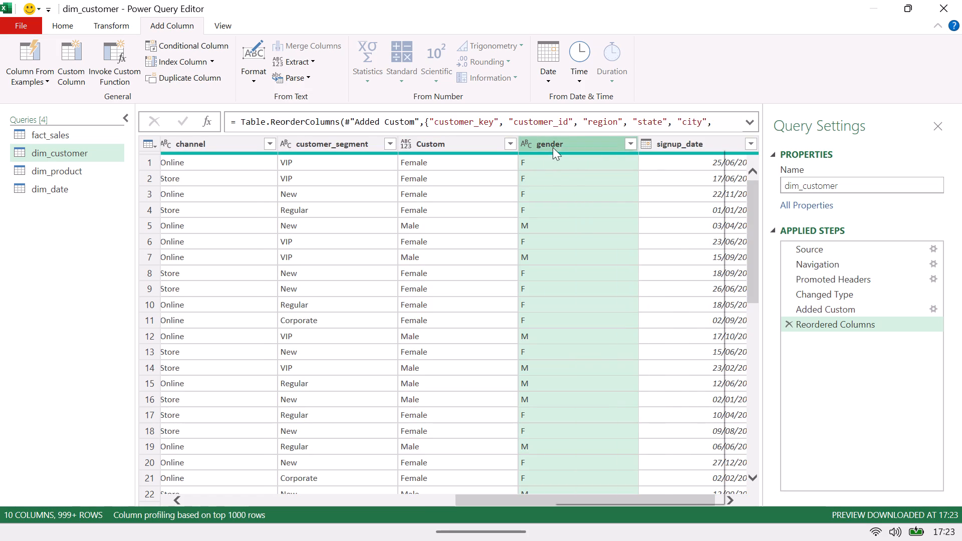
click(583, 176)
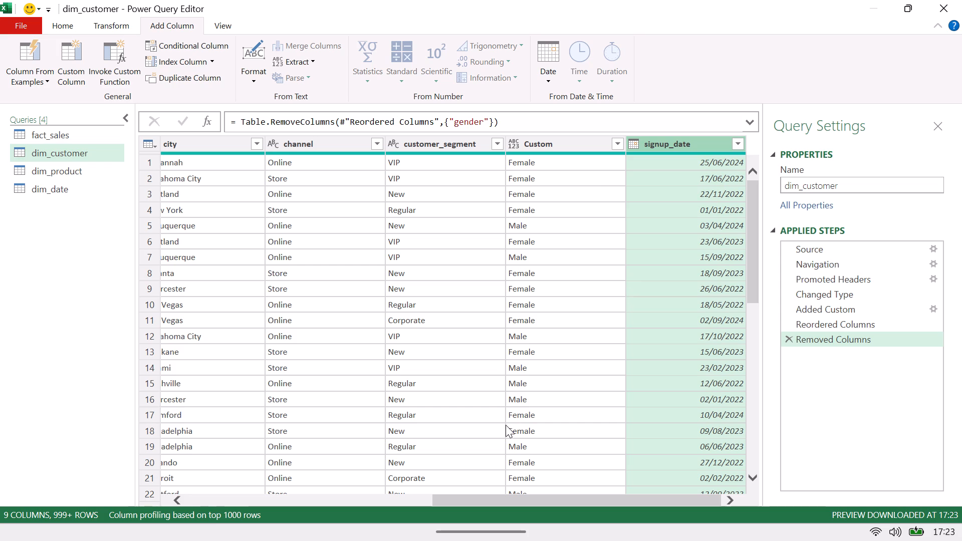
Rename the Custom column as gender.
double_click(547, 143)
key(g)
text(ender)
key(Return)
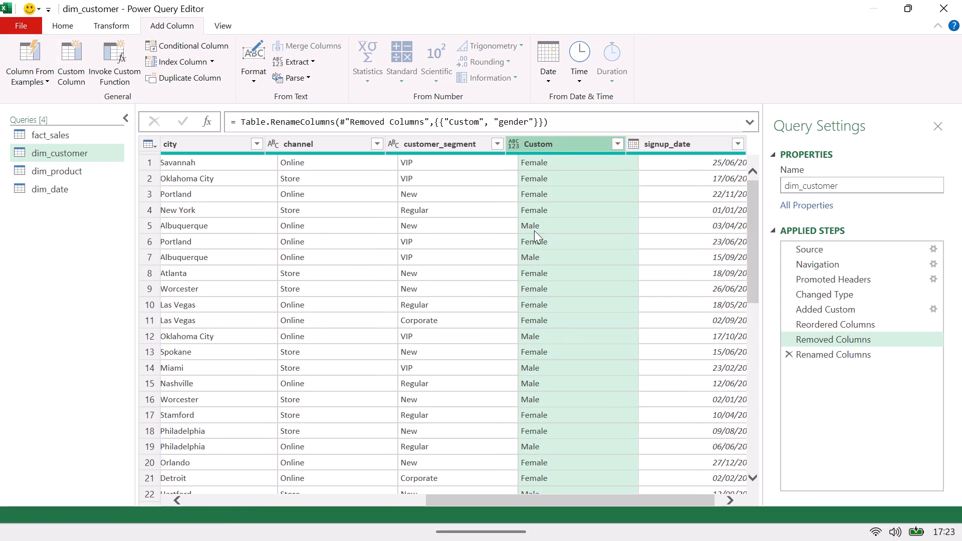
Examine all dim_customer columns from customer_key through signup_date to check the cleaned table.
drag(545, 499, 686, 496)
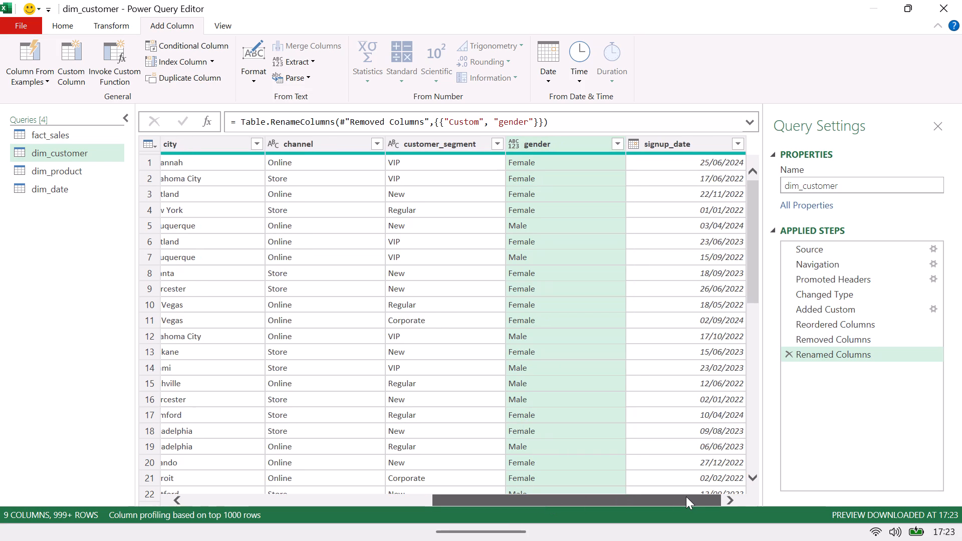
drag(686, 496, 461, 509)
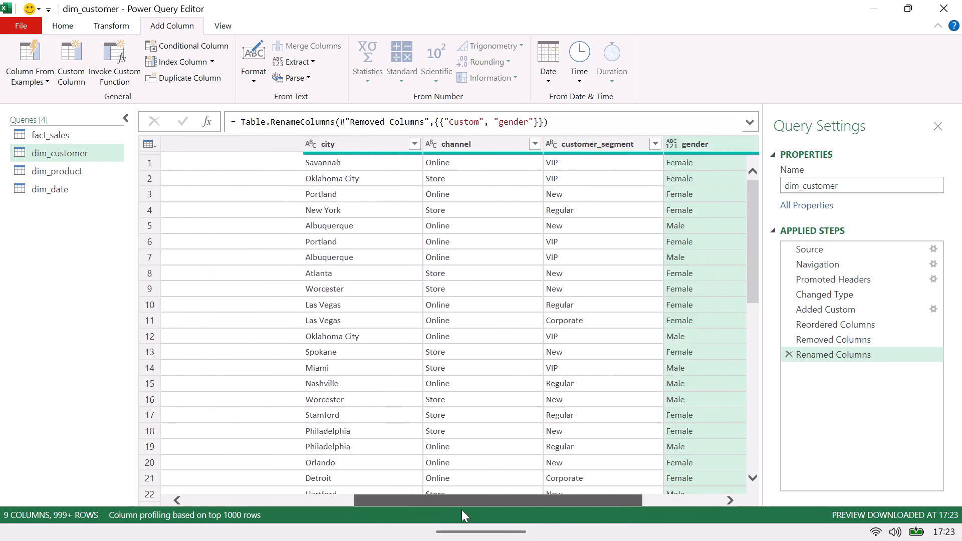
drag(461, 509, 617, 492)
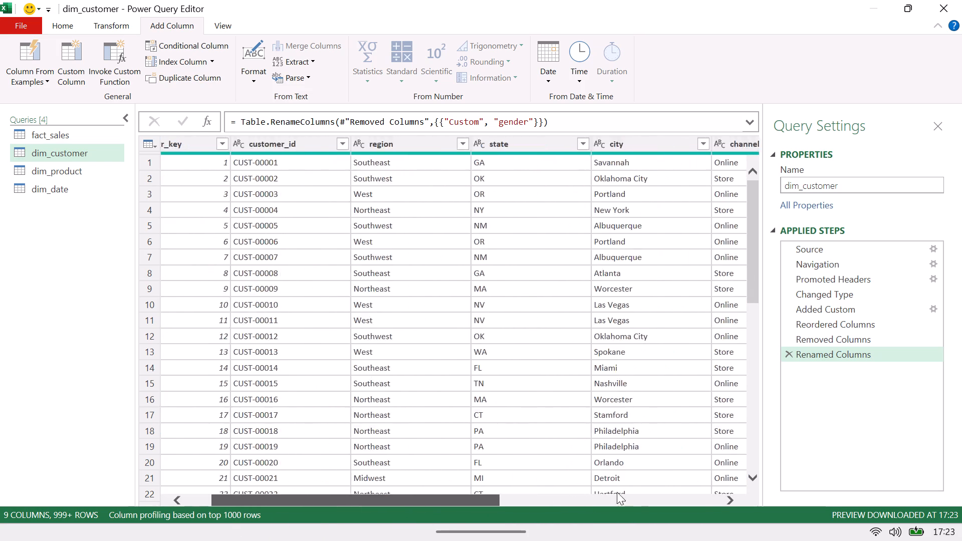
drag(617, 492, 829, 470)
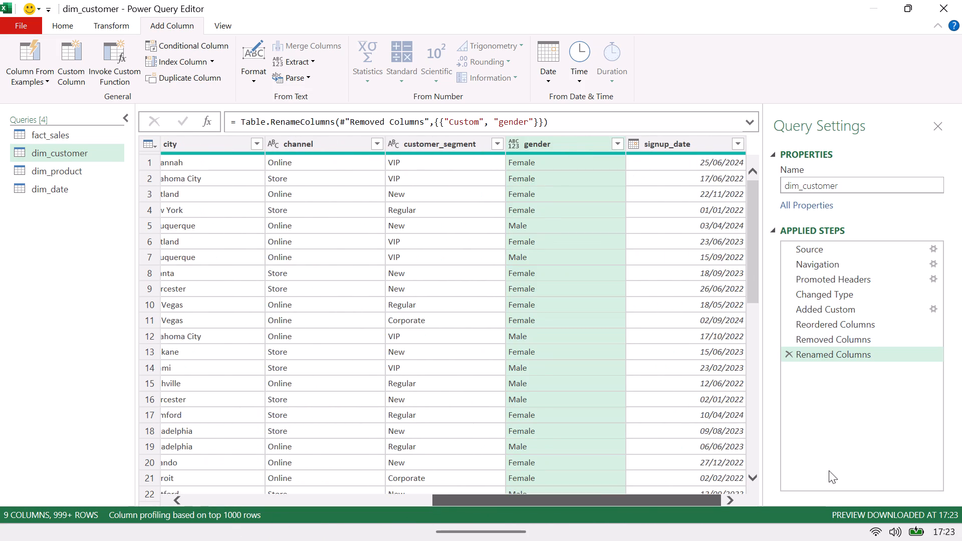
drag(829, 470, 828, 470)
drag(828, 470, 740, 479)
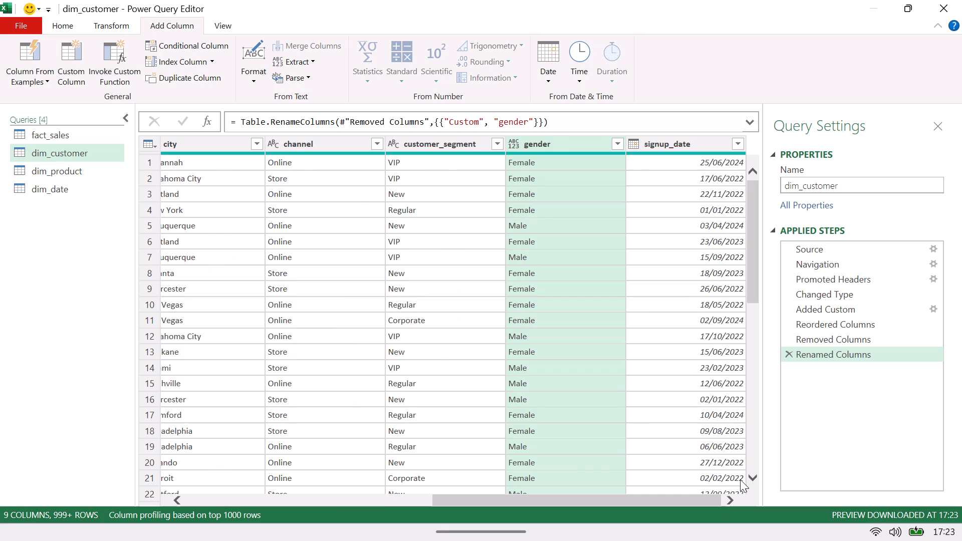
drag(700, 504, 460, 478)
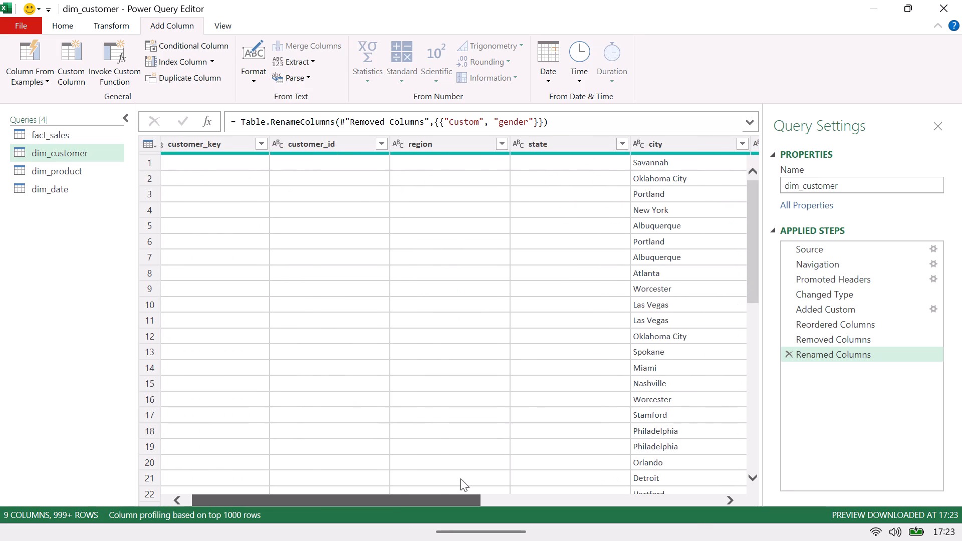
drag(460, 478, 322, 494)
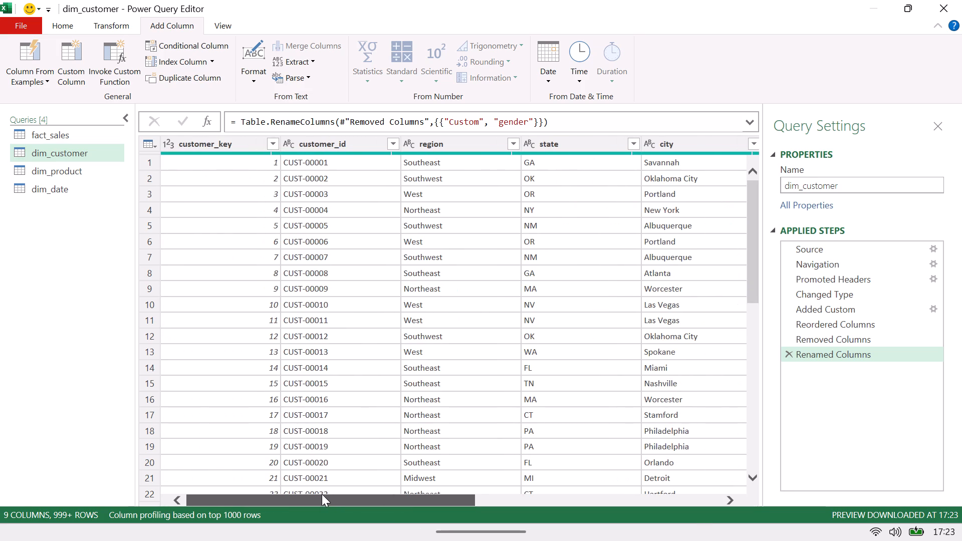
Open the fact_sales query and examine its columns from sales_key through cost_amount.
drag(322, 494, 322, 495)
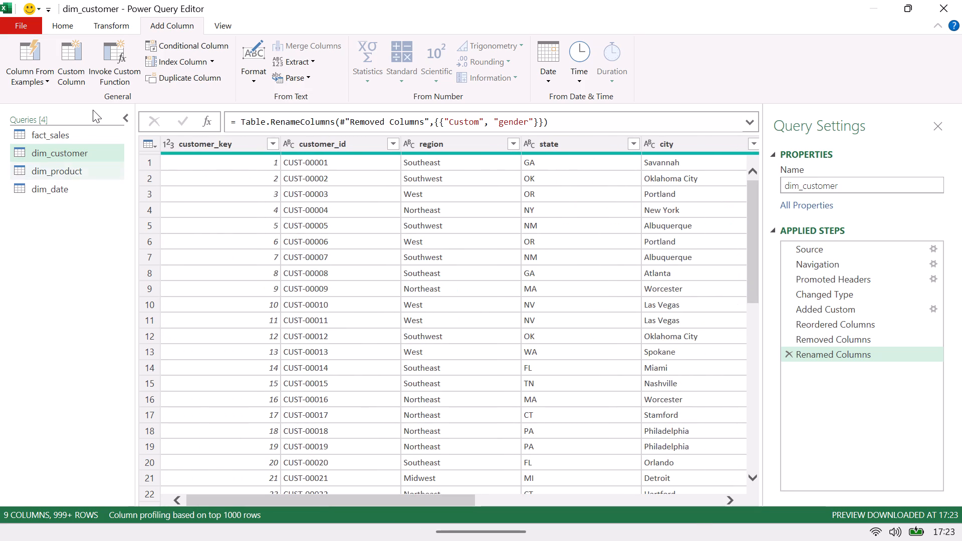
click(78, 133)
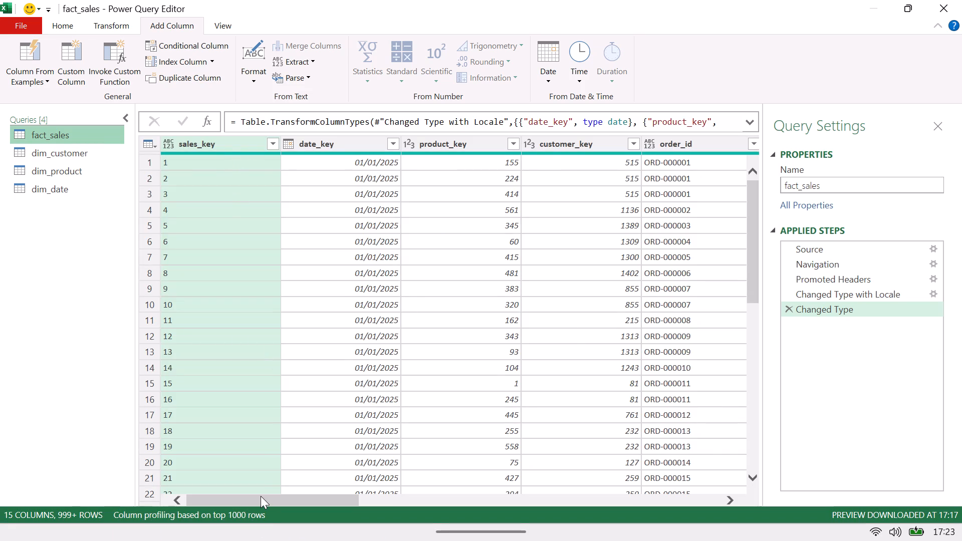
drag(261, 496, 282, 498)
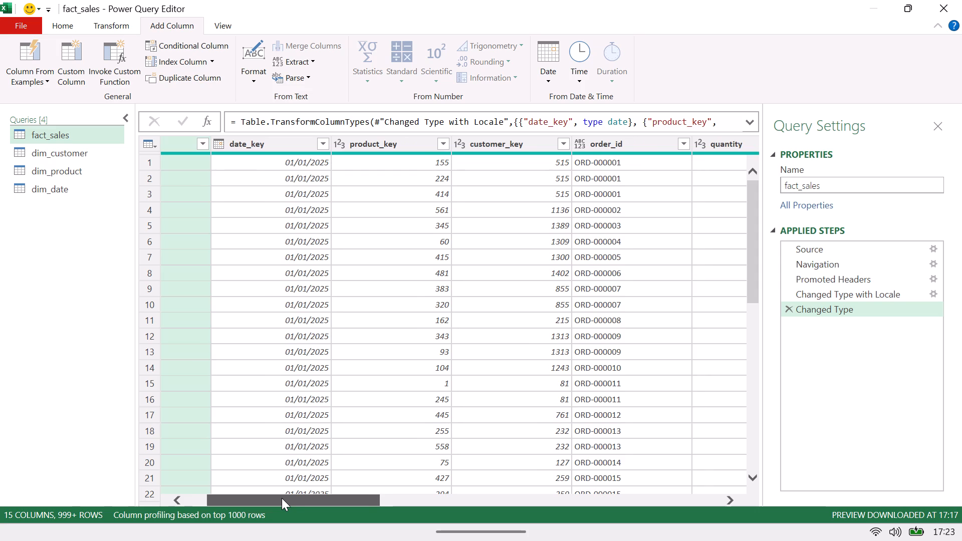
drag(282, 498, 287, 495)
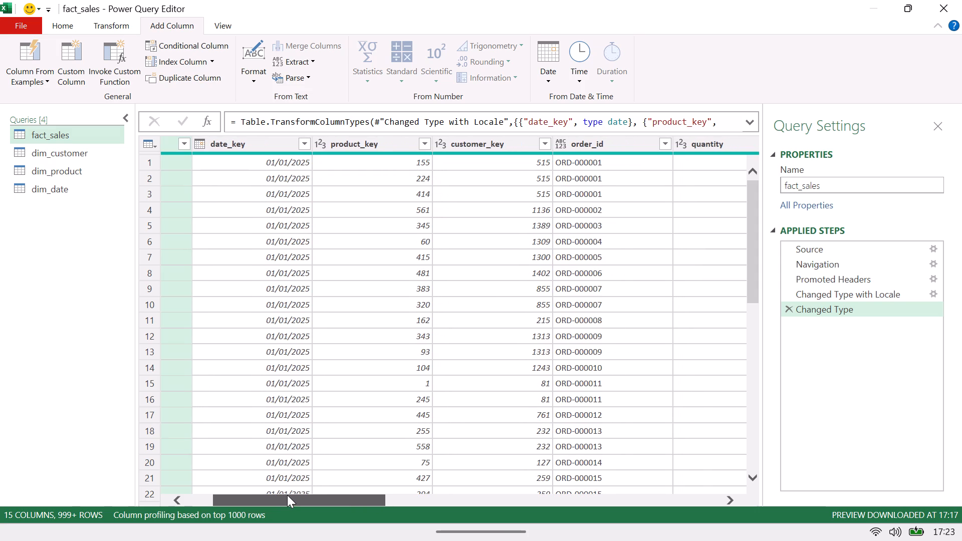
drag(287, 495, 297, 494)
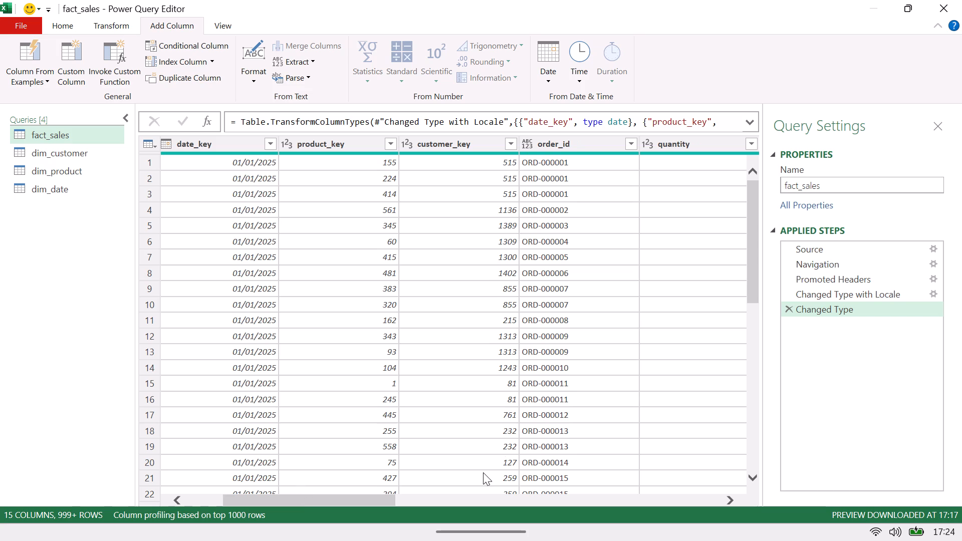
drag(380, 500, 387, 500)
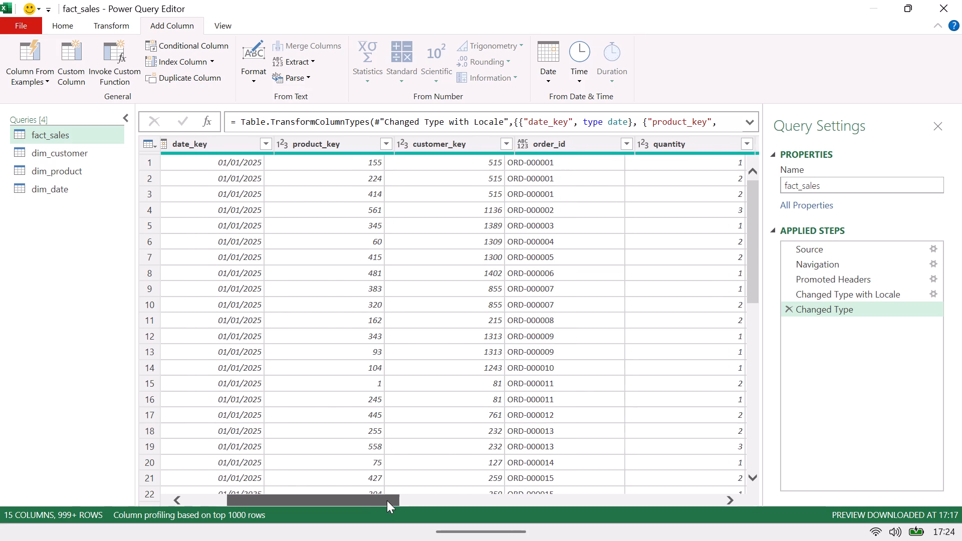
drag(387, 500, 412, 506)
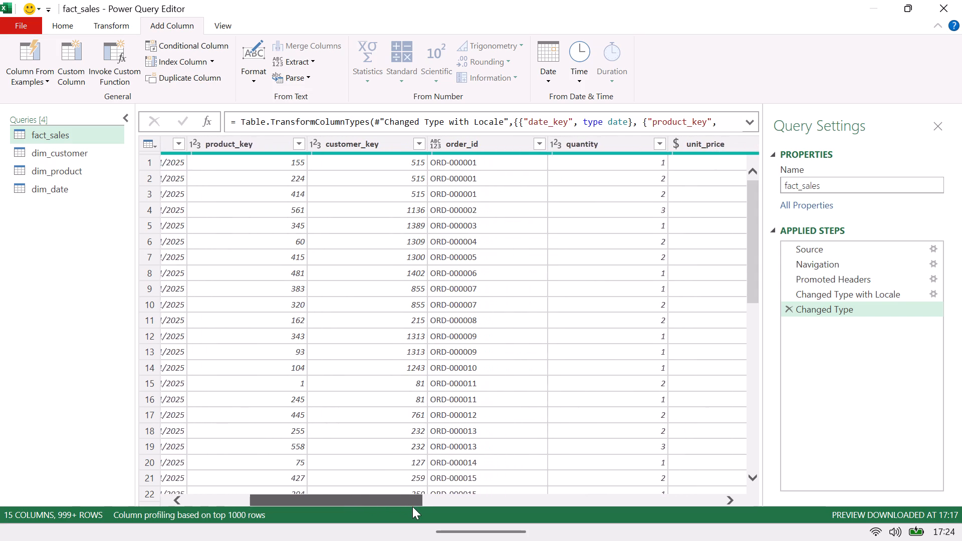
drag(412, 506, 473, 528)
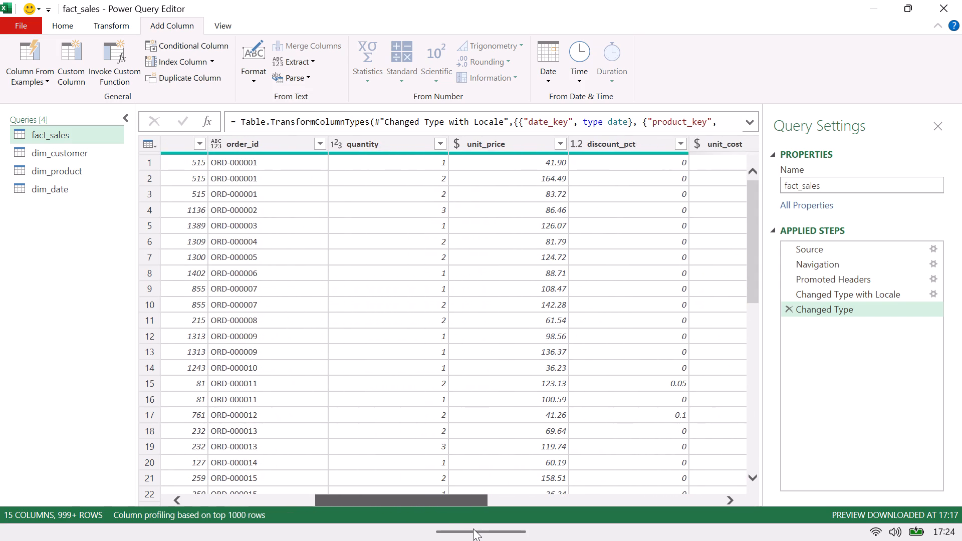
drag(473, 528, 493, 526)
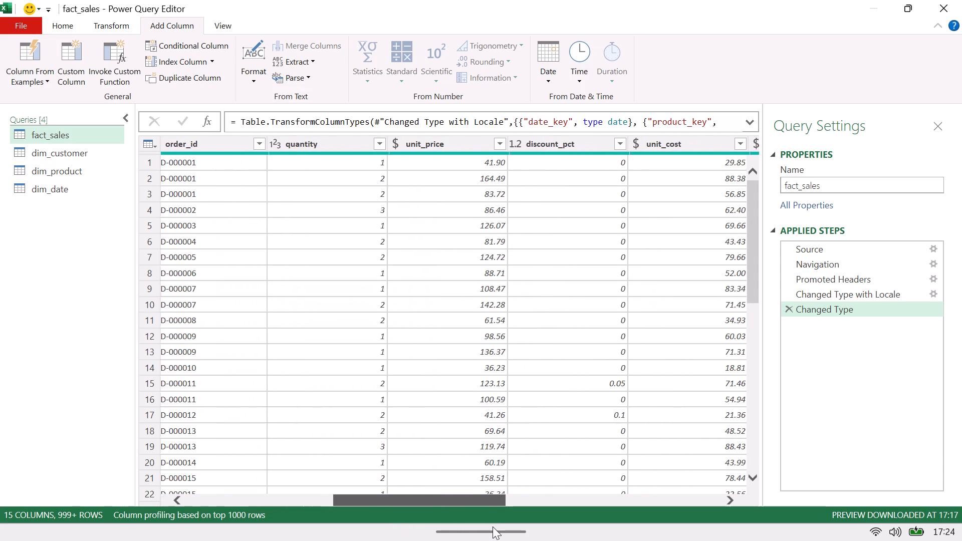
drag(493, 526, 570, 507)
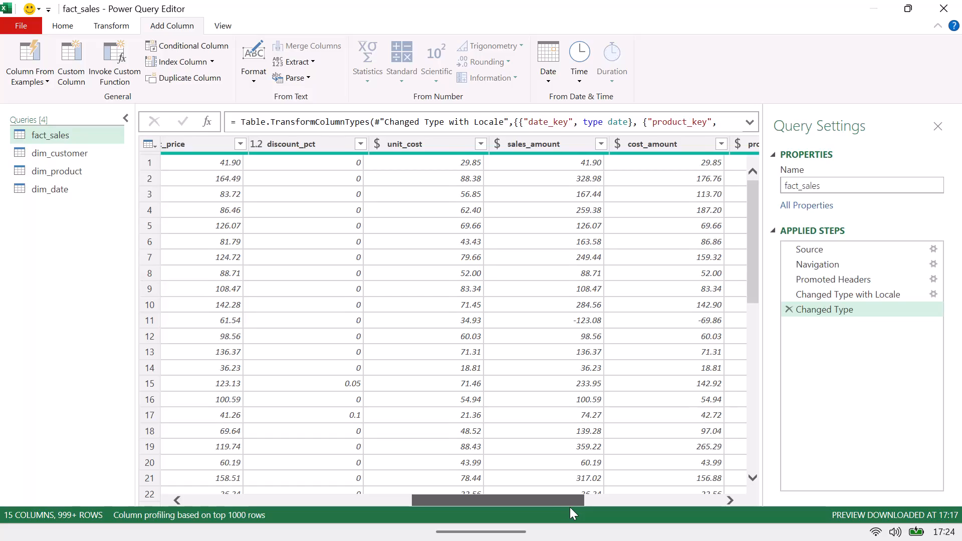
Review the quantity, unit_price, discount_pct, unit_cost and sales_amount columns of fact_sales.
drag(570, 507, 546, 511)
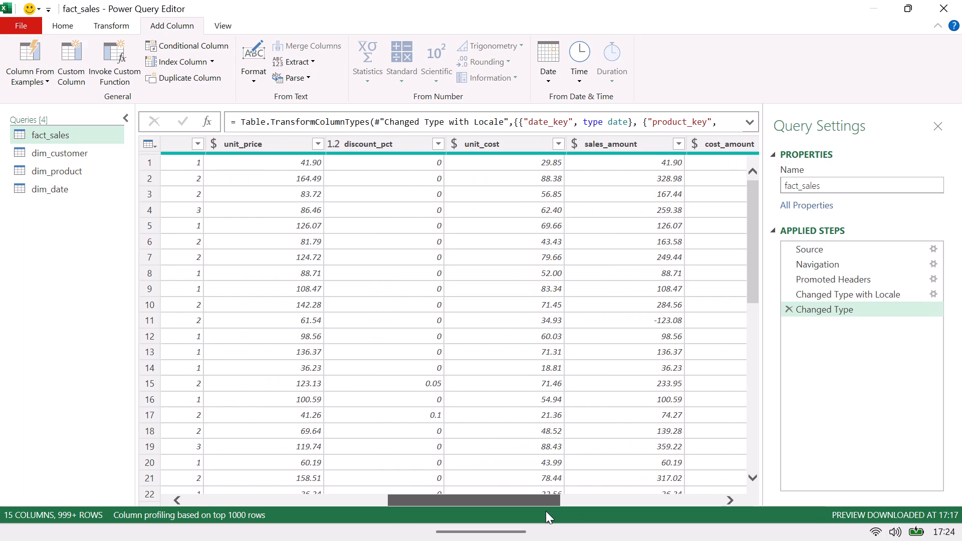
drag(546, 511, 513, 517)
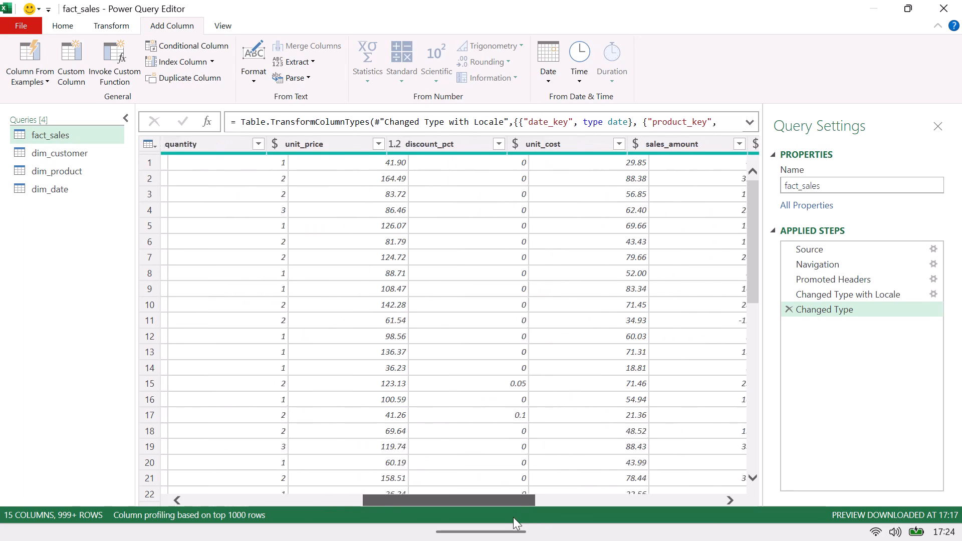
drag(513, 517, 506, 517)
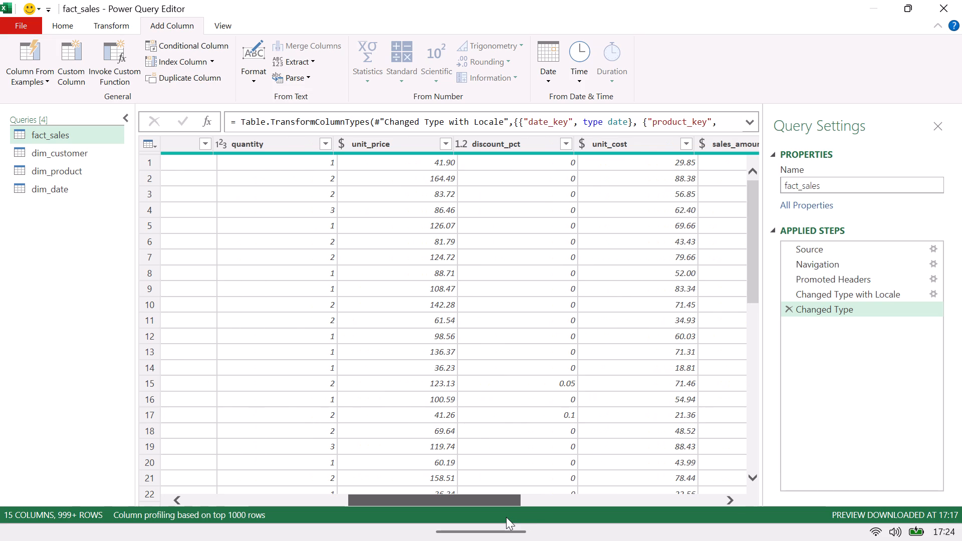
drag(506, 517, 472, 518)
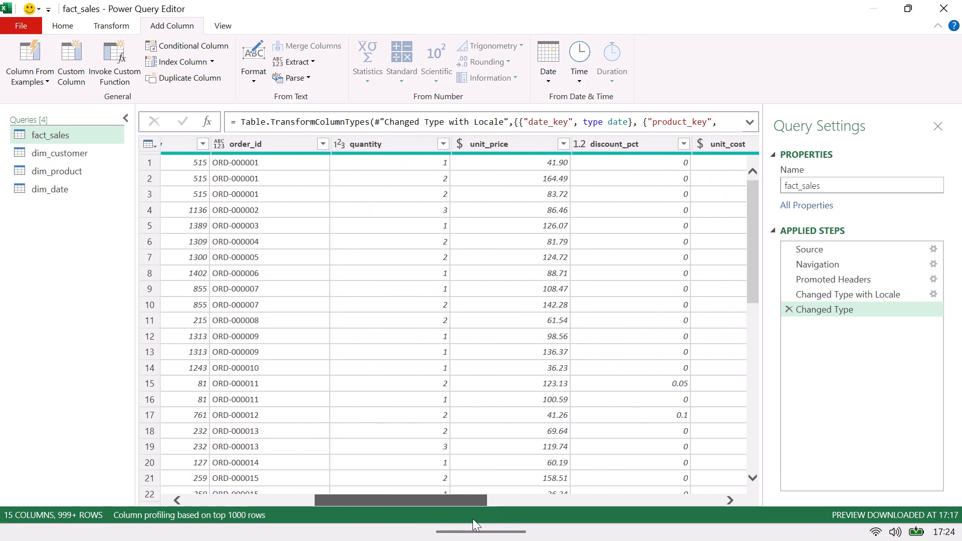
drag(472, 518, 526, 506)
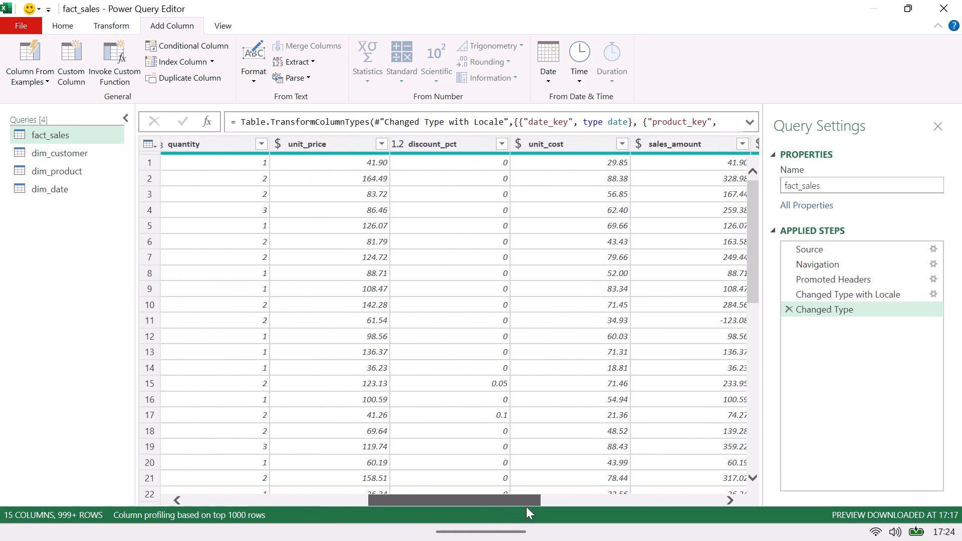
drag(526, 506, 555, 494)
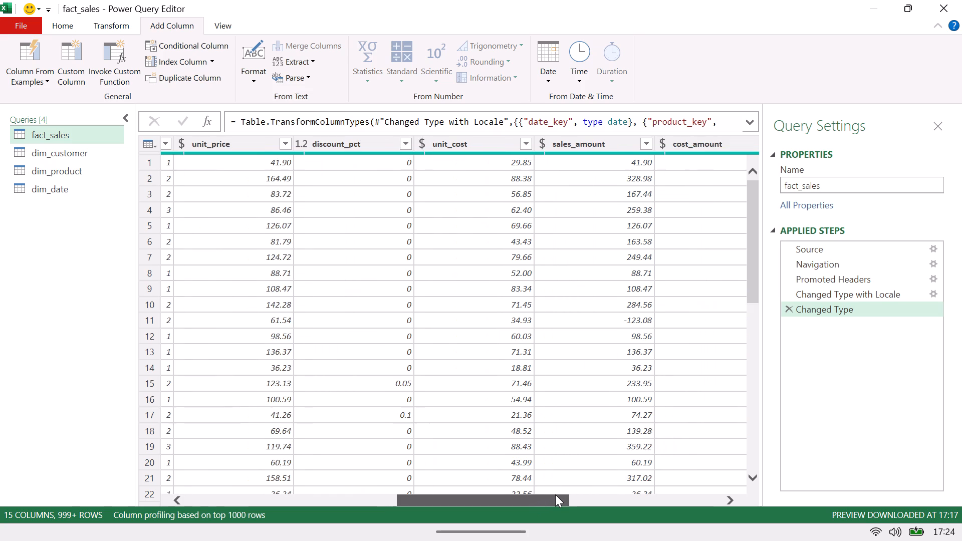
drag(555, 494, 556, 494)
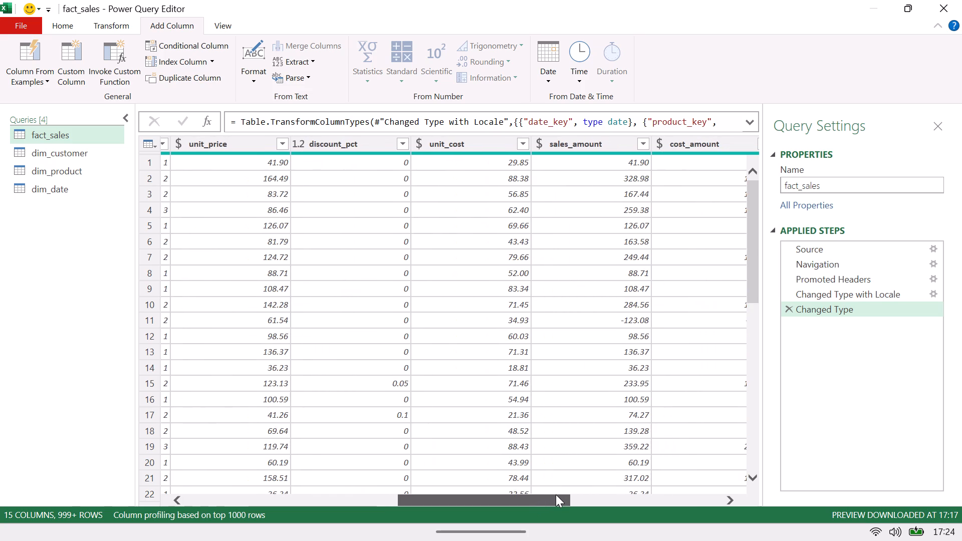
drag(556, 494, 540, 498)
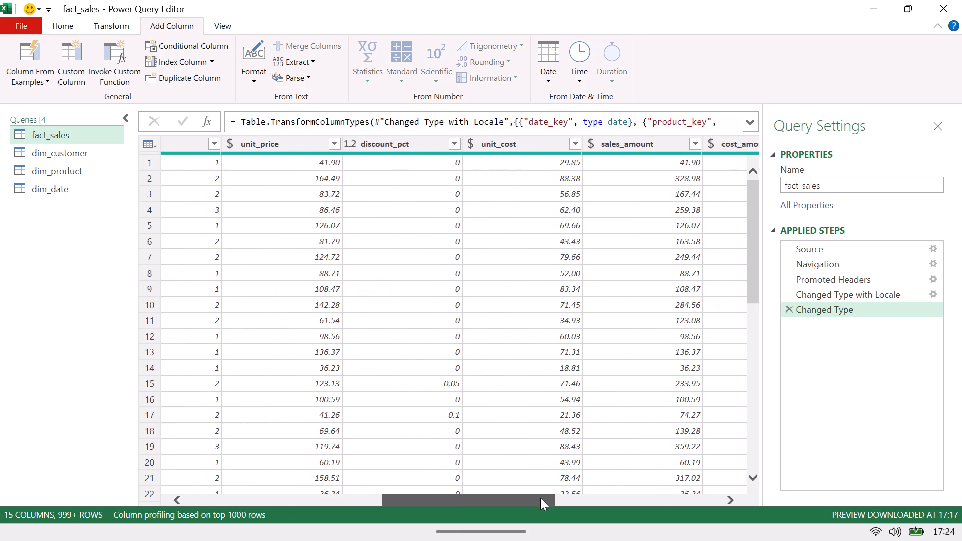
drag(540, 498, 540, 498)
drag(540, 498, 541, 498)
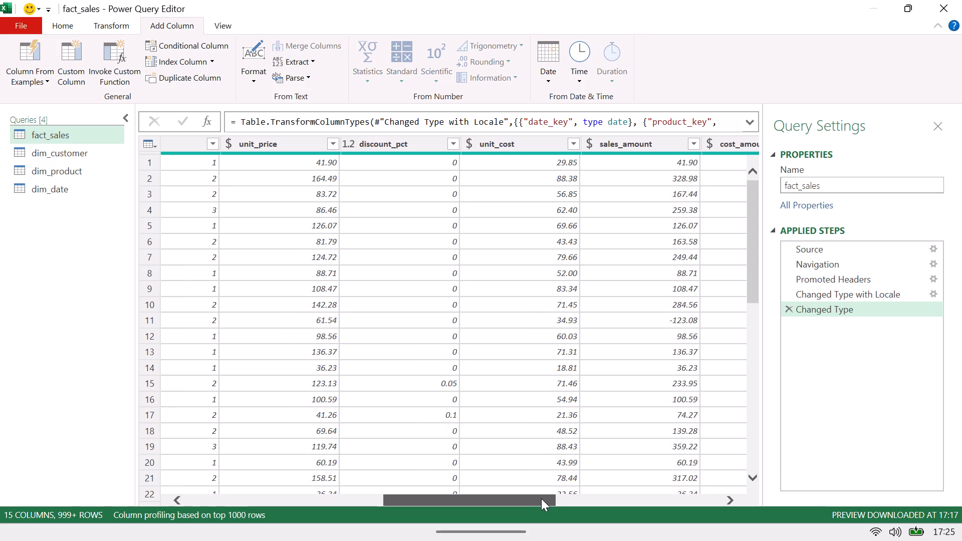
drag(541, 498, 541, 498)
drag(541, 498, 555, 494)
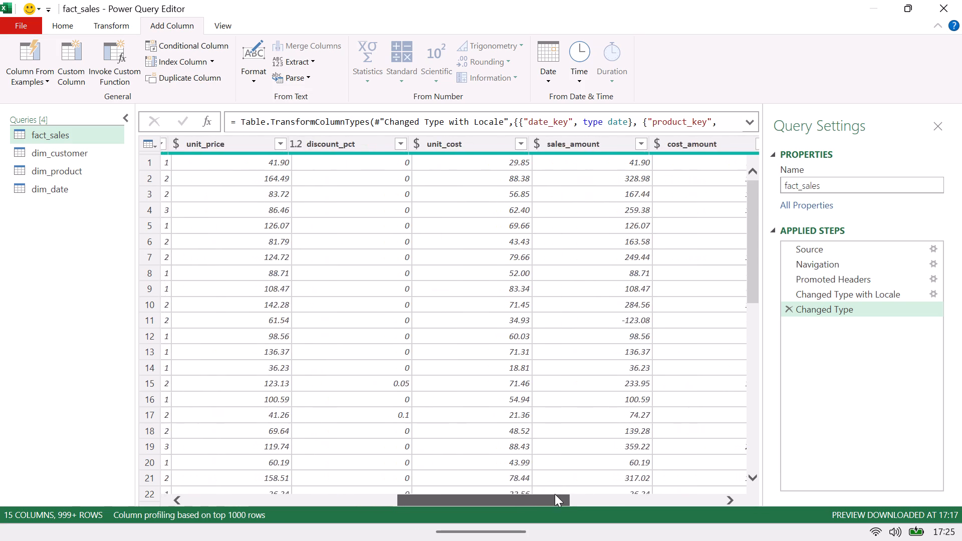
Examine the fact_sales columns from sales_amount through is_return and recheck the whole table back to sales_key.
drag(555, 494, 641, 491)
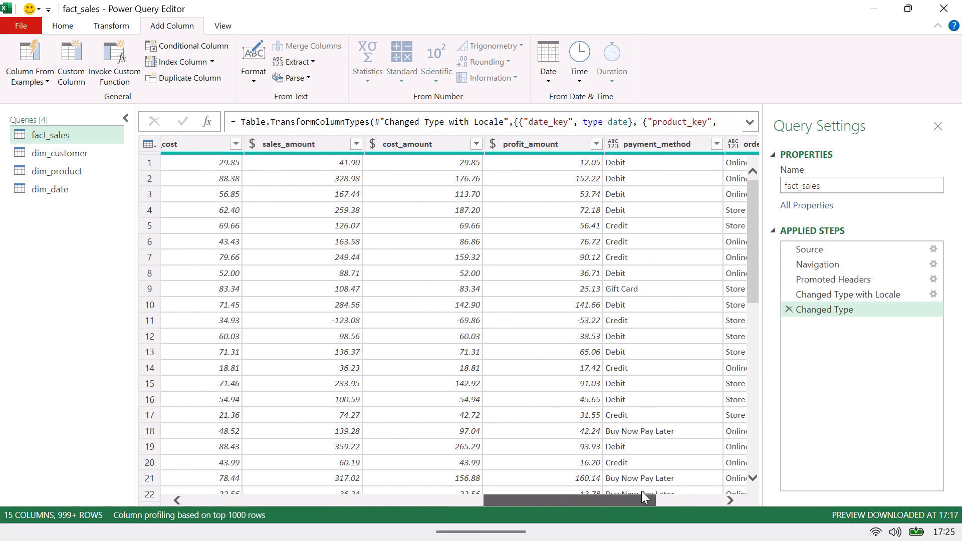
drag(641, 491, 680, 479)
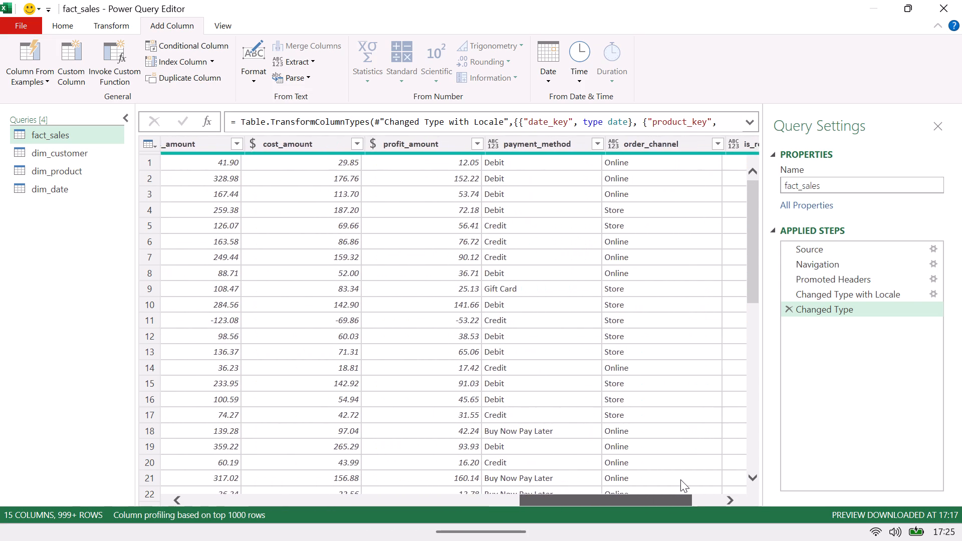
drag(680, 479, 729, 476)
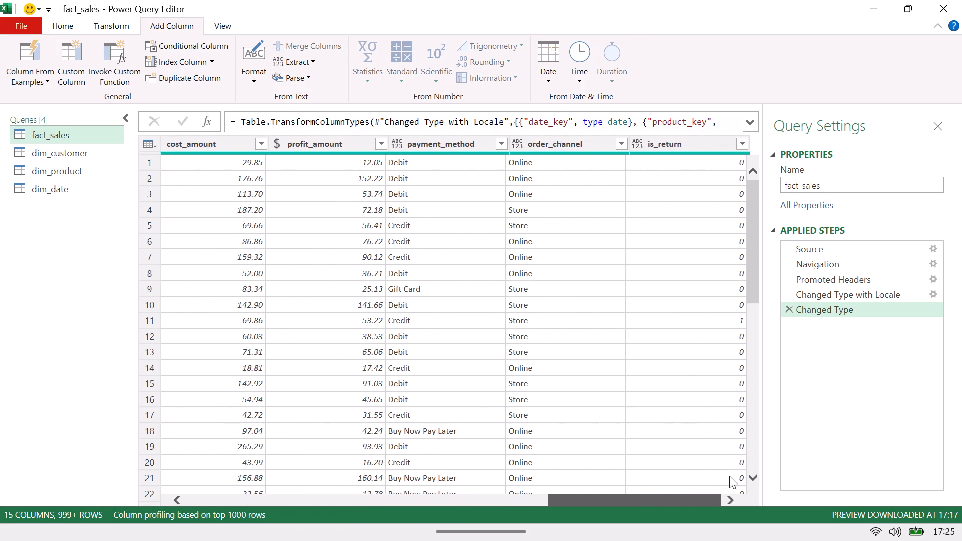
drag(729, 476, 729, 475)
drag(700, 502, 434, 493)
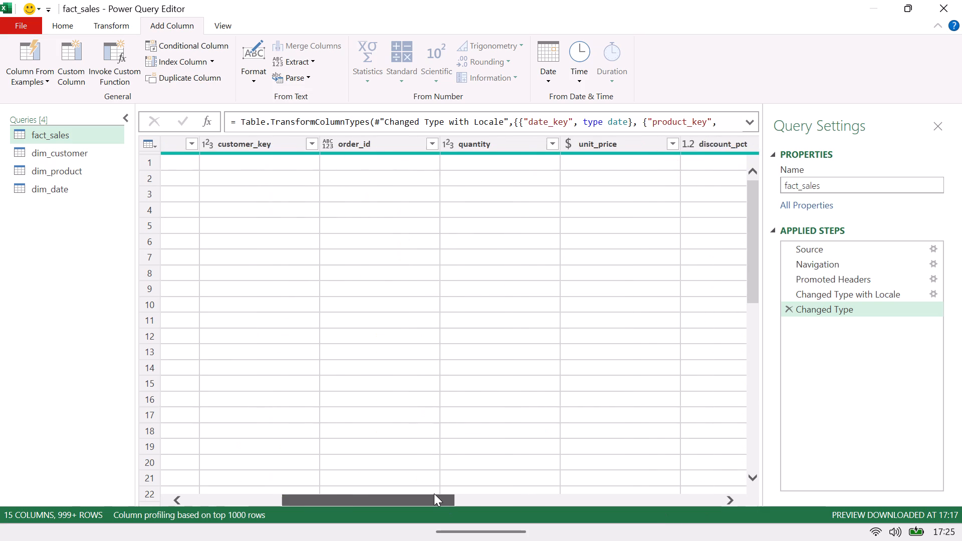
drag(434, 493, 293, 496)
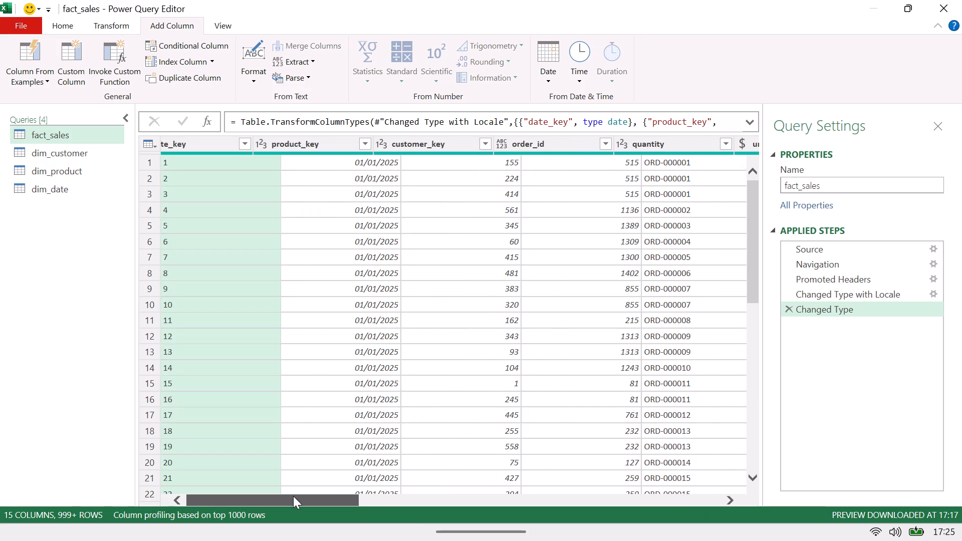
drag(293, 496, 628, 450)
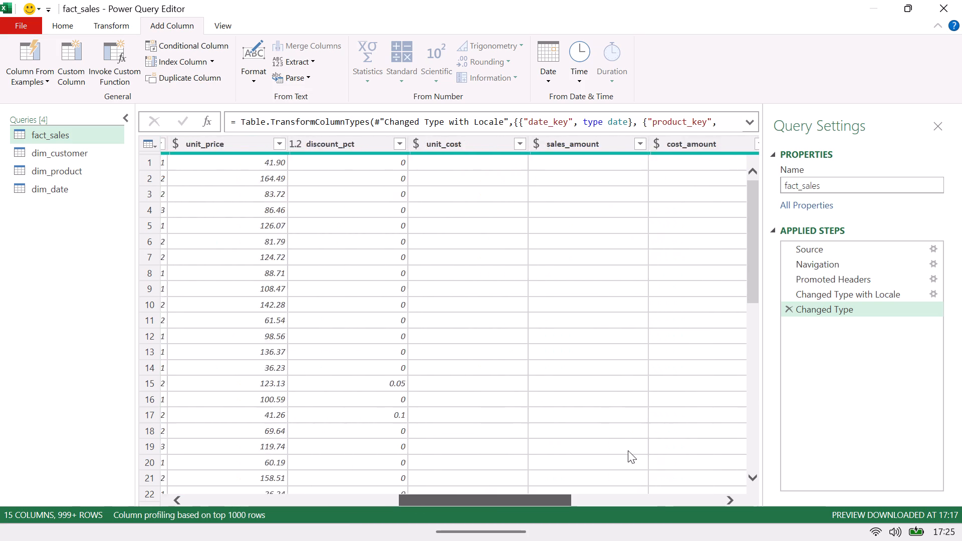
drag(628, 450, 722, 448)
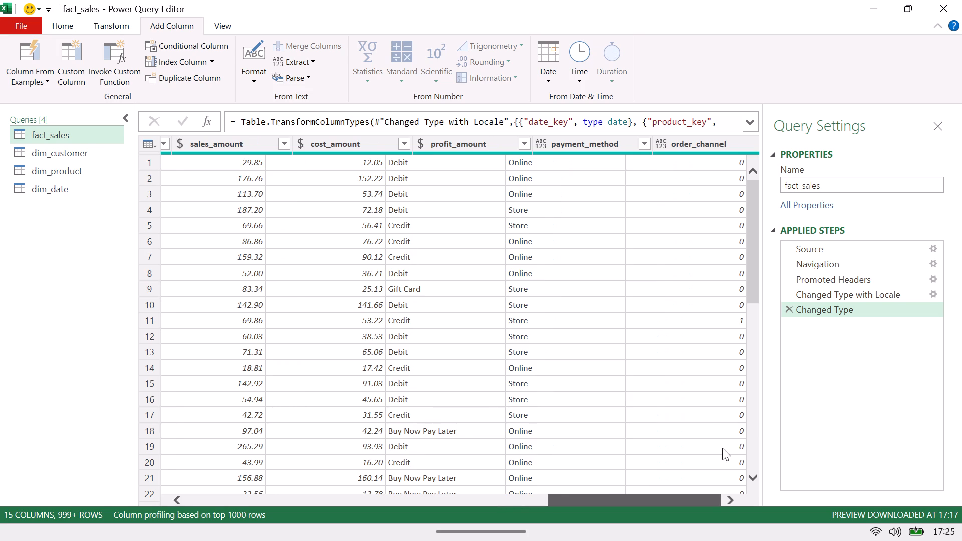
drag(722, 448, 211, 466)
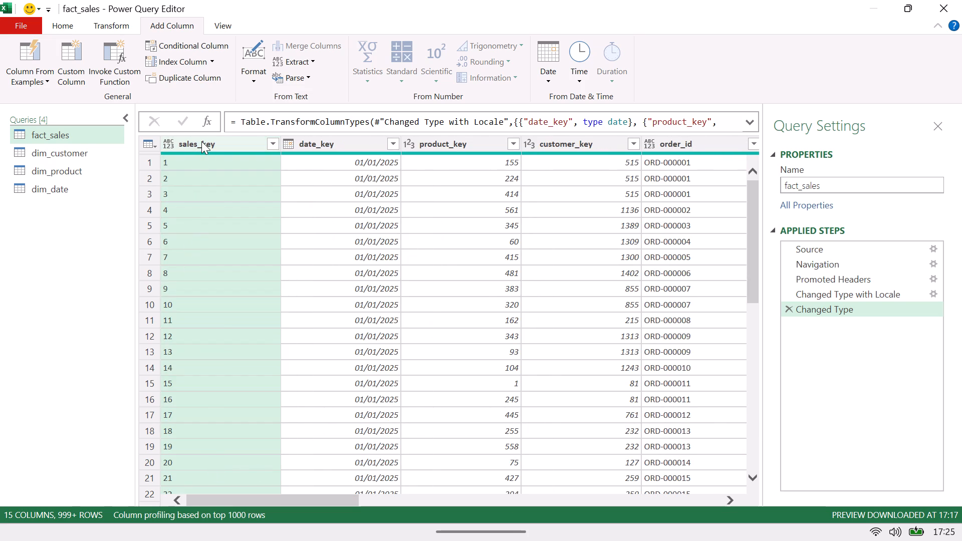
Remove the sales_key column from fact_sales.
right_click(201, 141)
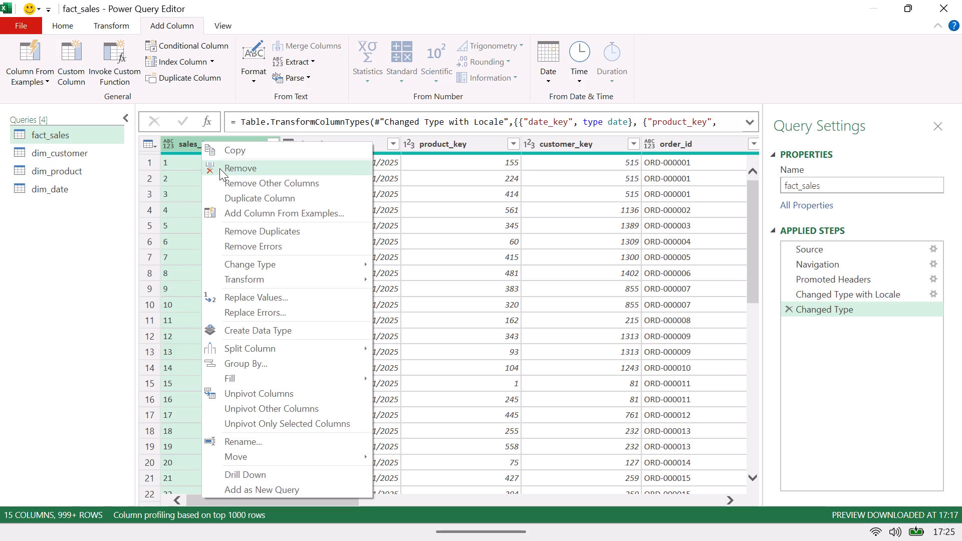
click(219, 168)
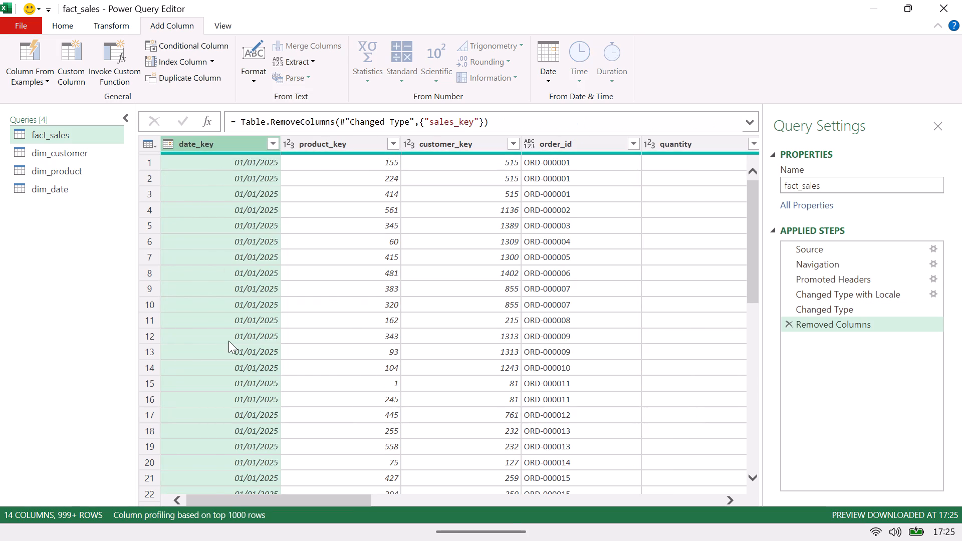
drag(345, 500, 358, 498)
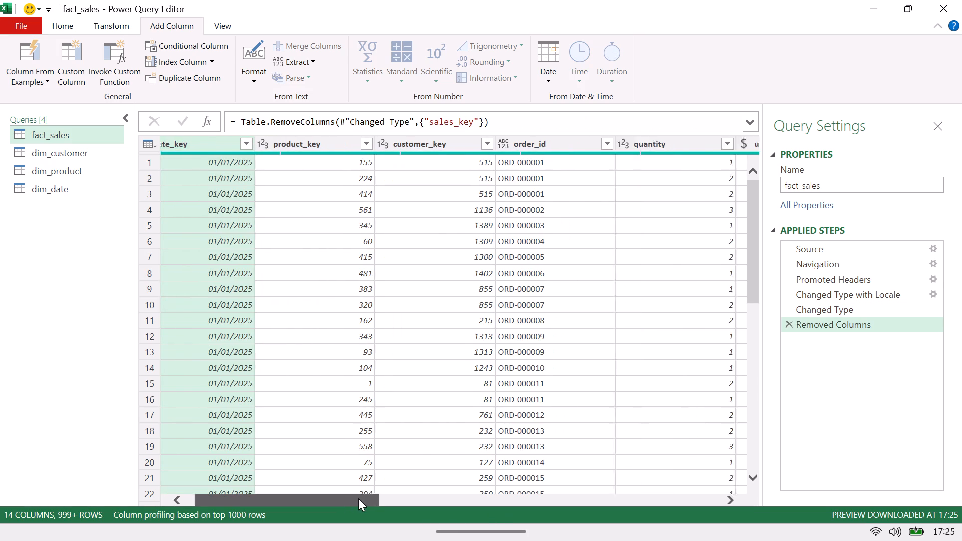
drag(358, 498, 412, 489)
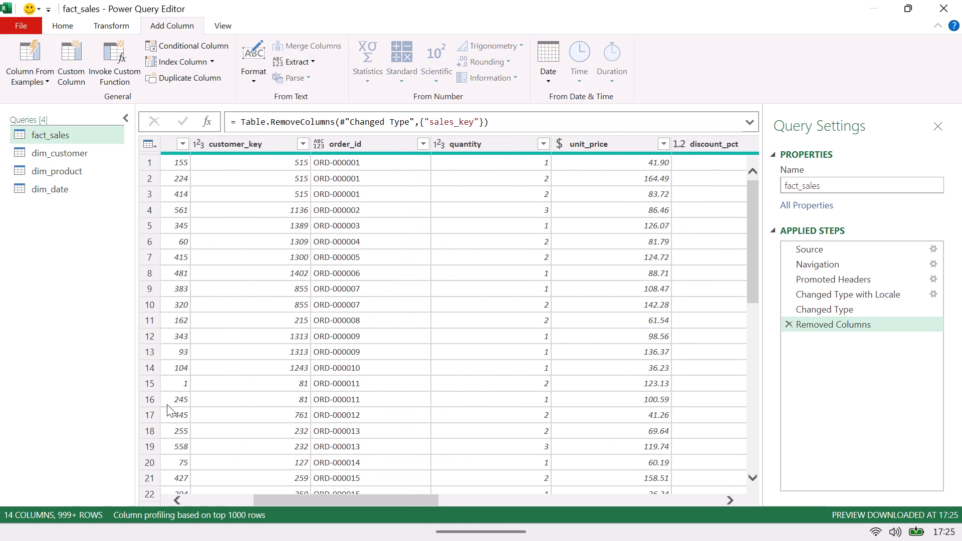
Examine the dim_customer columns from customer_key through gender and compare them with the customer_key column in fact_sales.
click(63, 155)
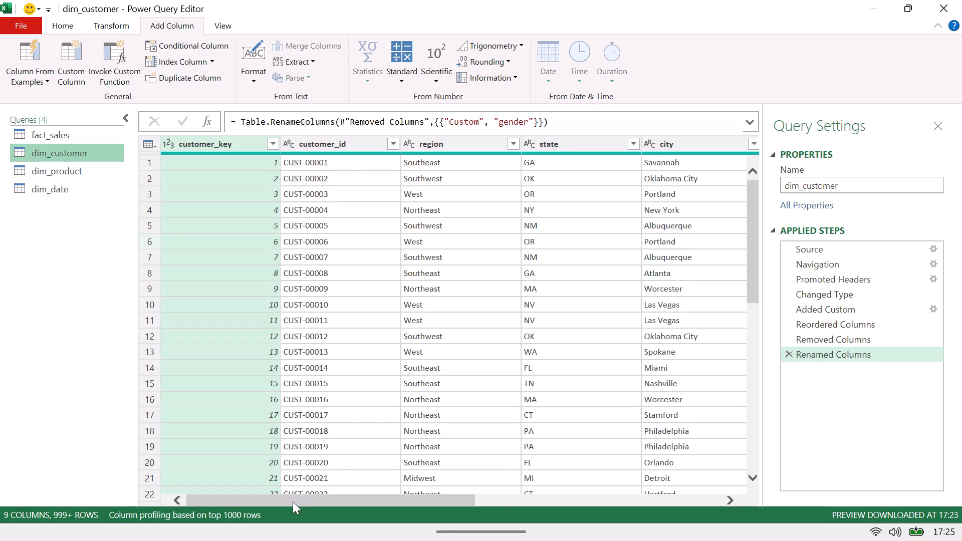
drag(293, 501, 461, 483)
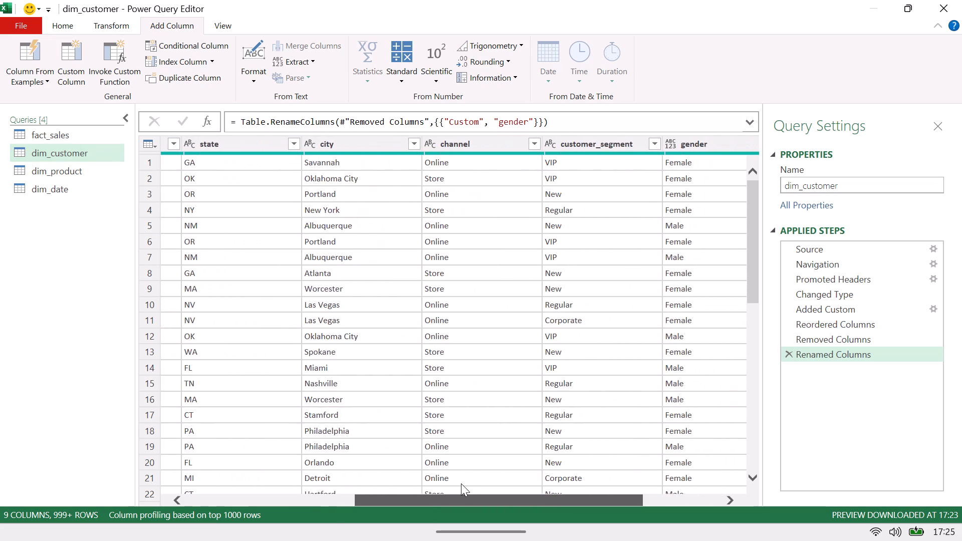
drag(461, 483, 0, 484)
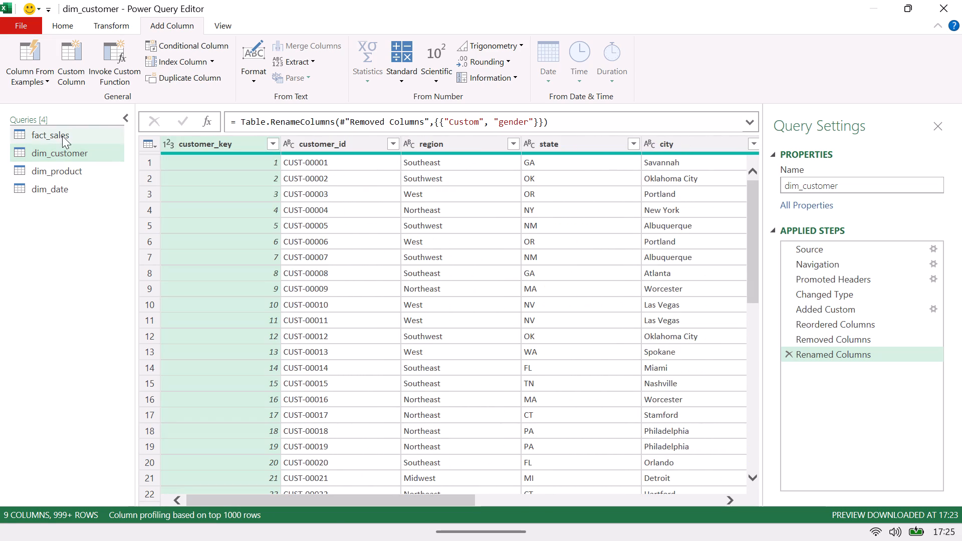
click(65, 135)
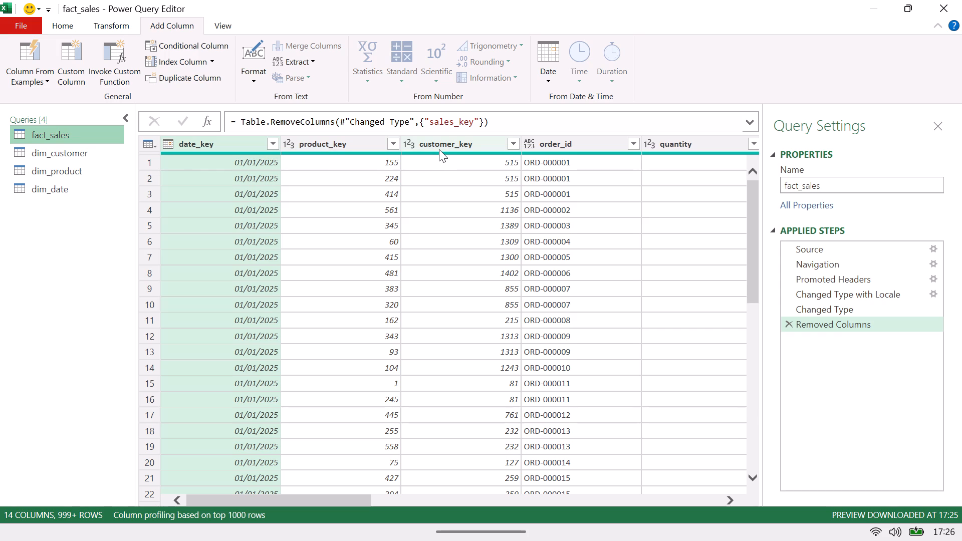
click(512, 144)
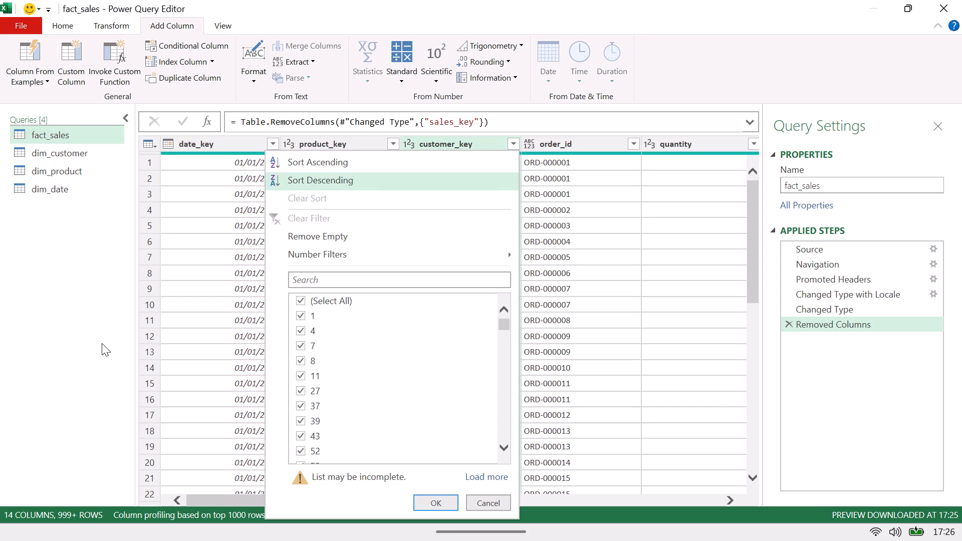
click(82, 351)
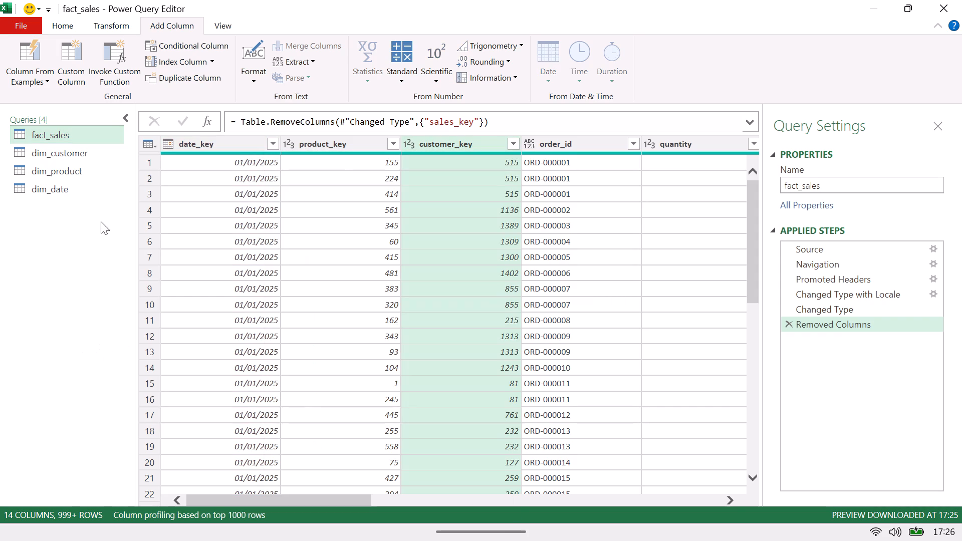
click(85, 151)
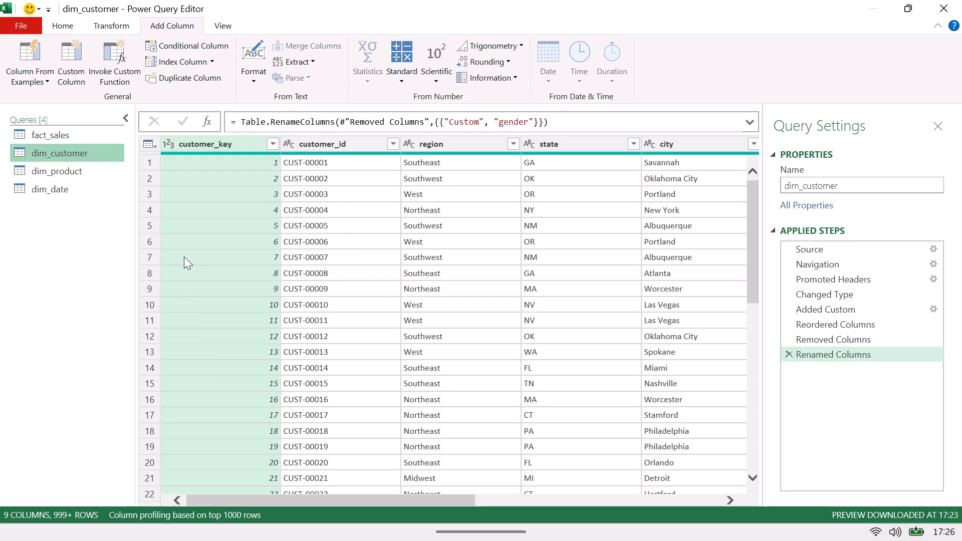
click(81, 169)
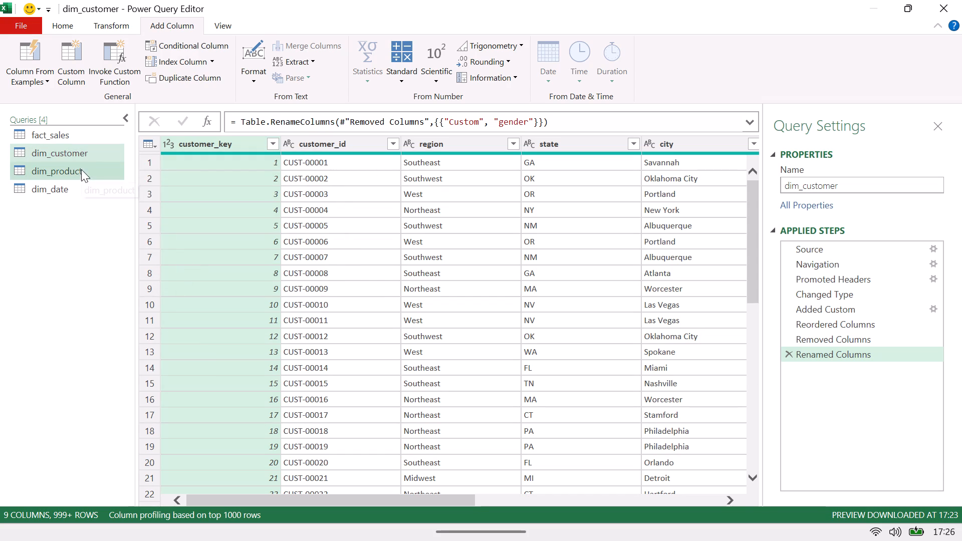
Review the fact_sales columns from date_key through is_return and compare them with the dim_product query.
click(74, 134)
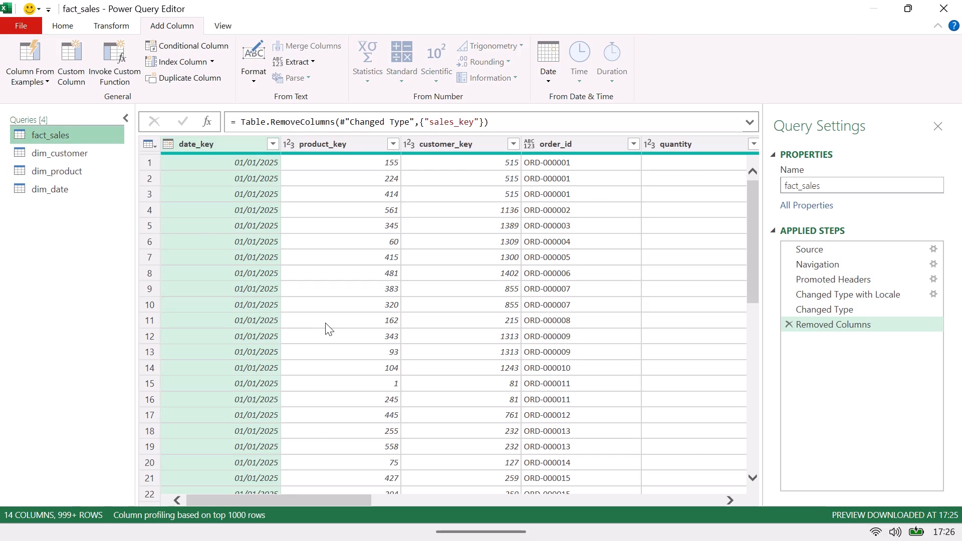
drag(277, 493, 316, 485)
drag(750, 278, 736, 152)
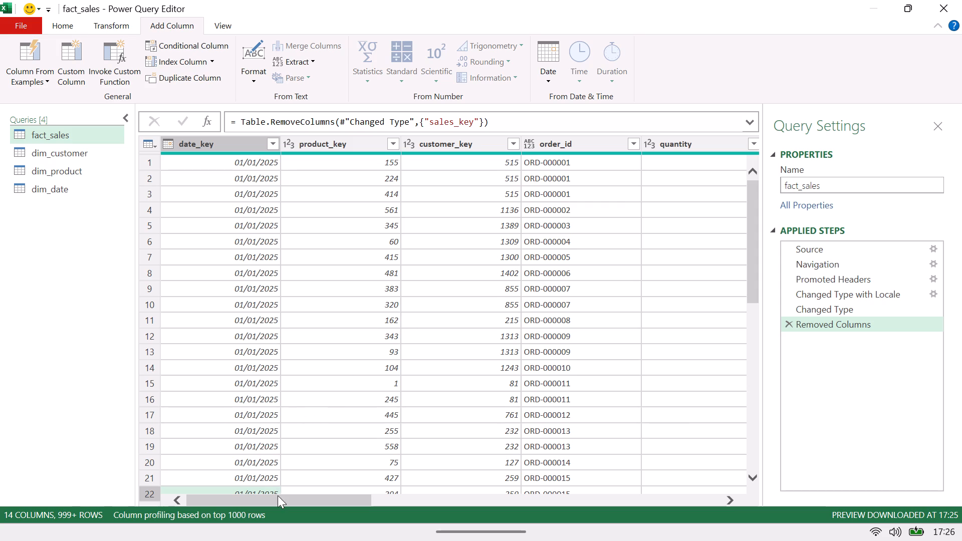
drag(278, 496, 444, 487)
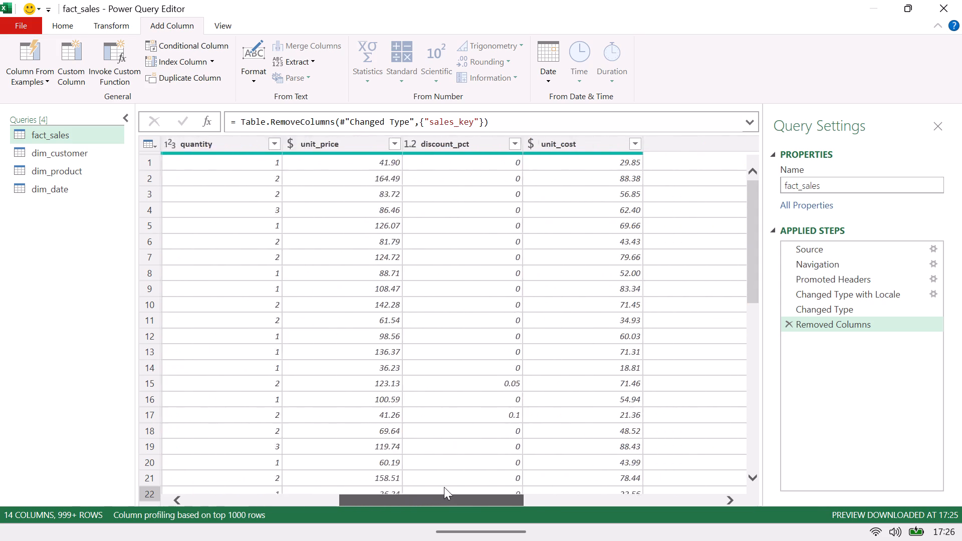
drag(444, 487, 674, 438)
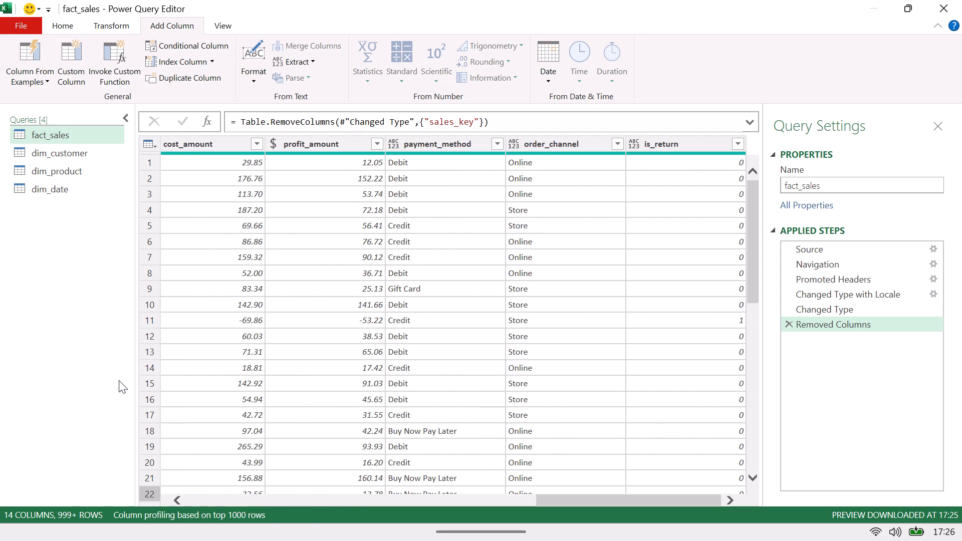
click(80, 172)
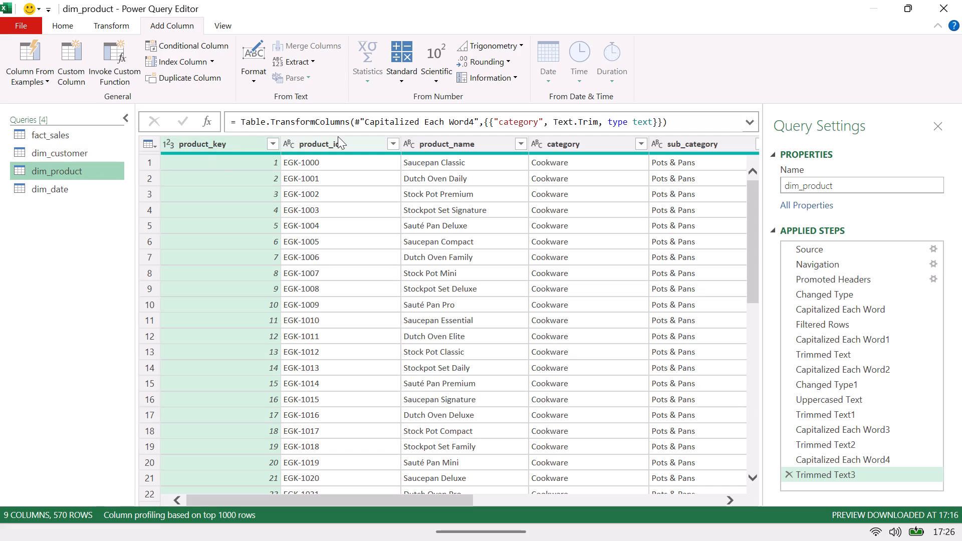
click(87, 143)
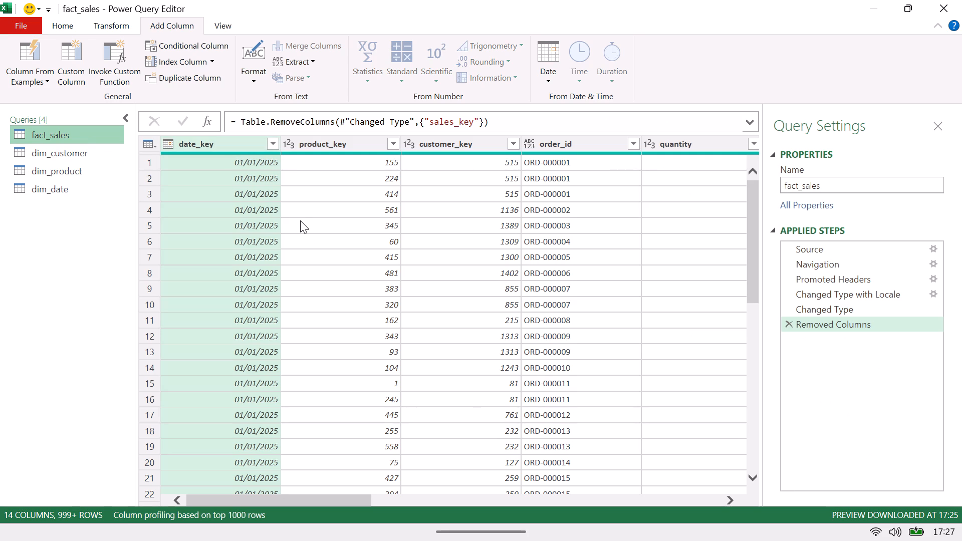
click(66, 175)
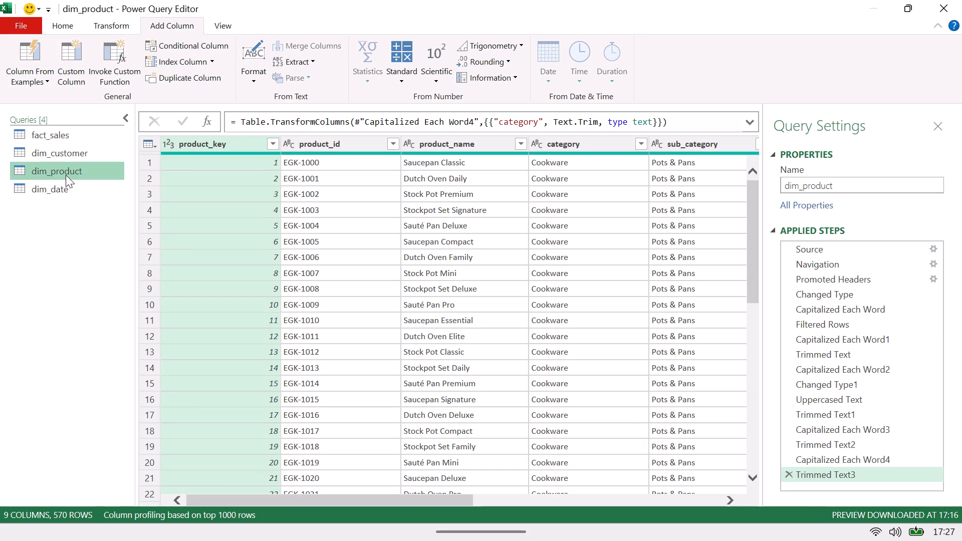
Examine the dim_date columns from date_key through holiday_flag, and recheck fact_sales from date_key through is_return.
click(58, 196)
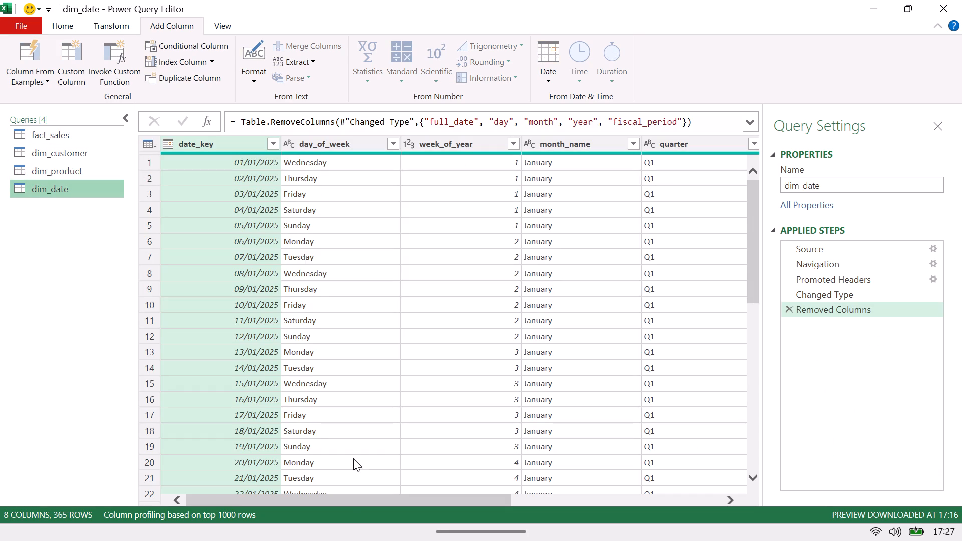
drag(345, 497, 385, 498)
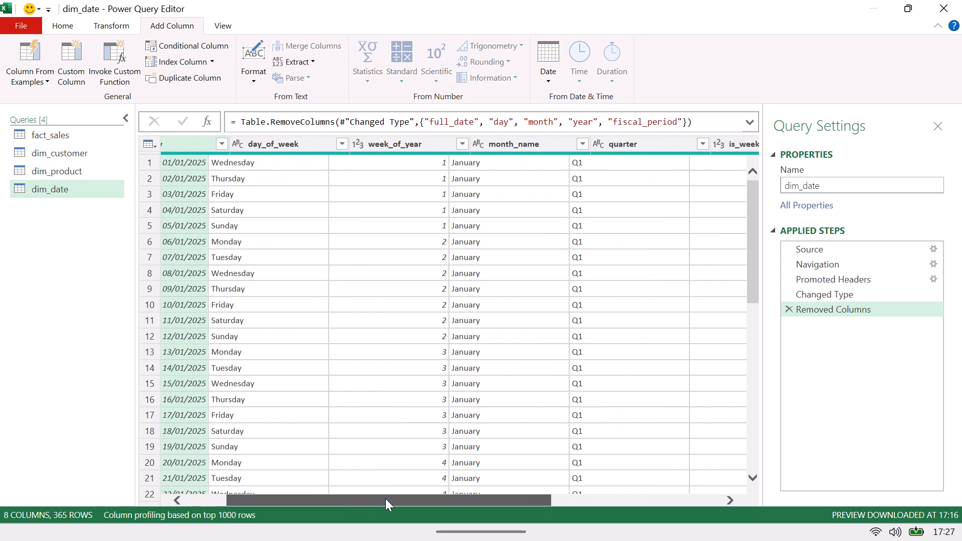
drag(385, 498, 794, 459)
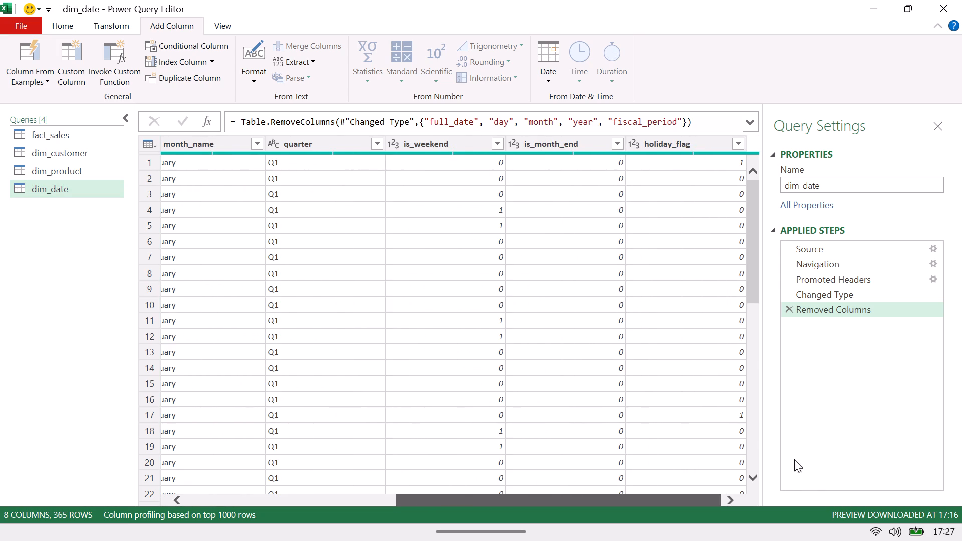
drag(794, 459, 24, 440)
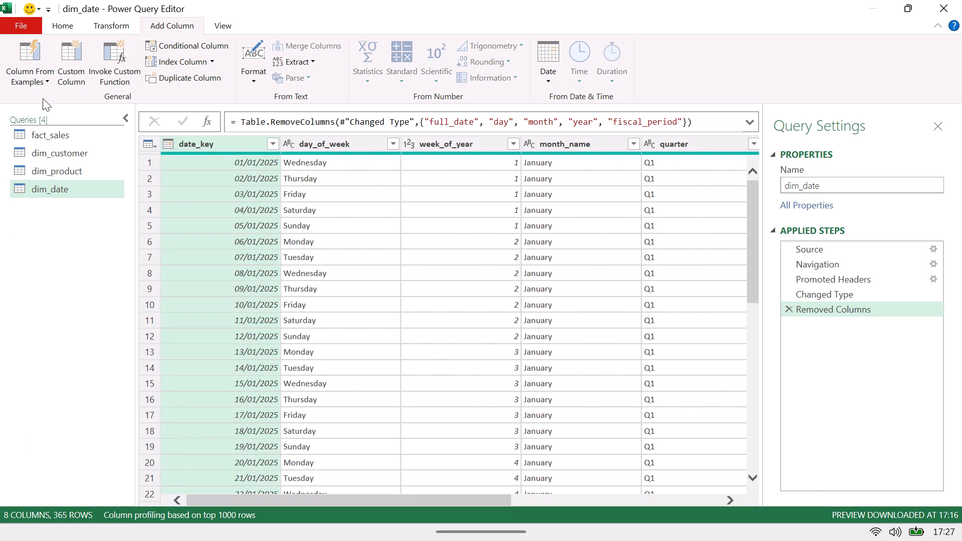
click(45, 143)
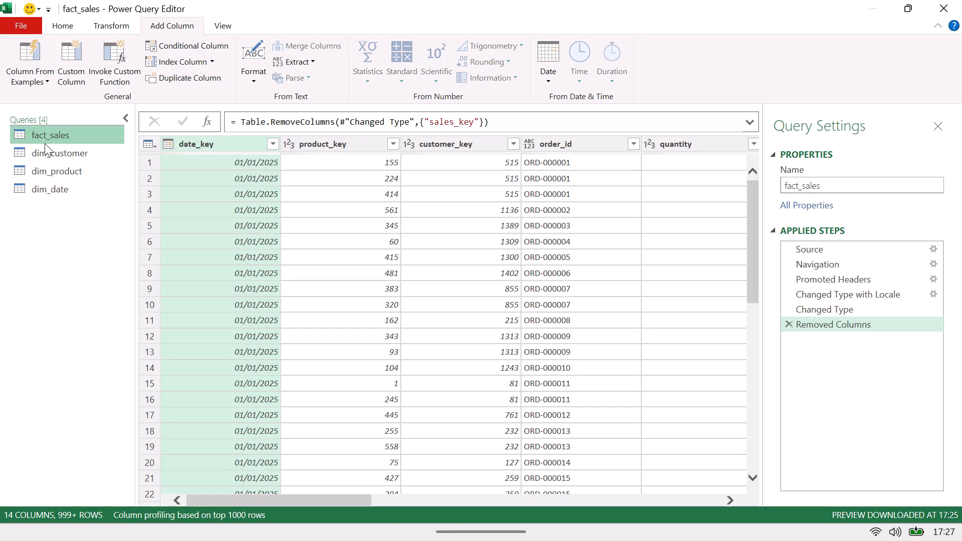
drag(278, 500, 287, 496)
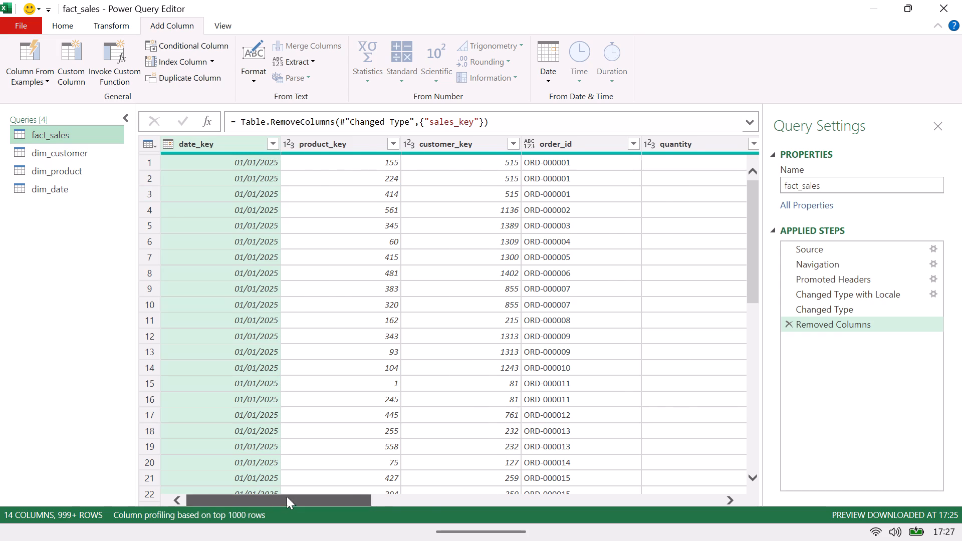
drag(287, 496, 731, 473)
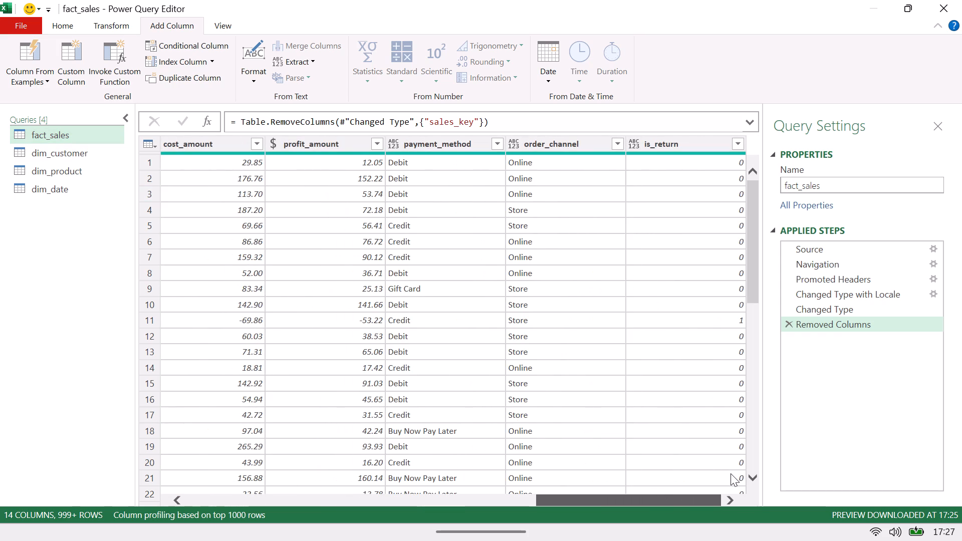
drag(731, 473, 297, 418)
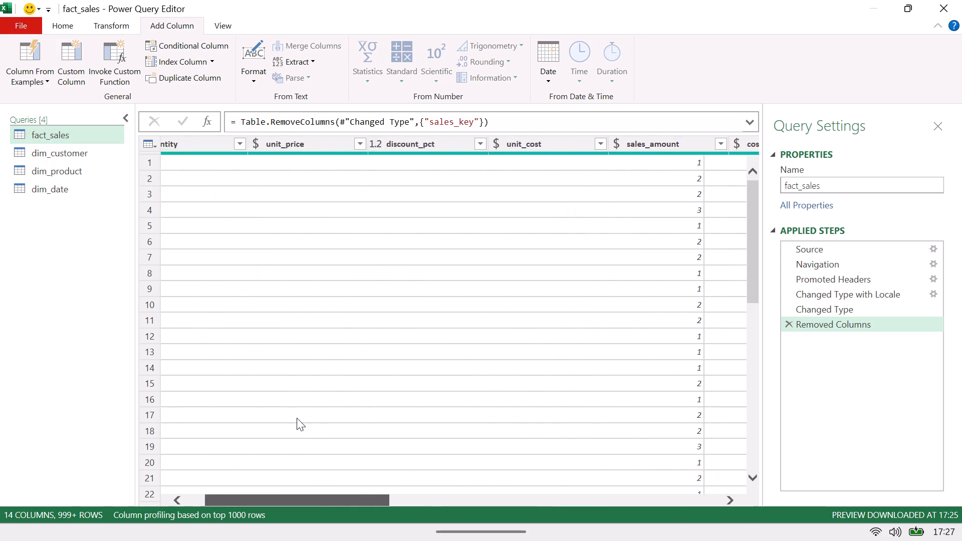
drag(297, 418, 0, 385)
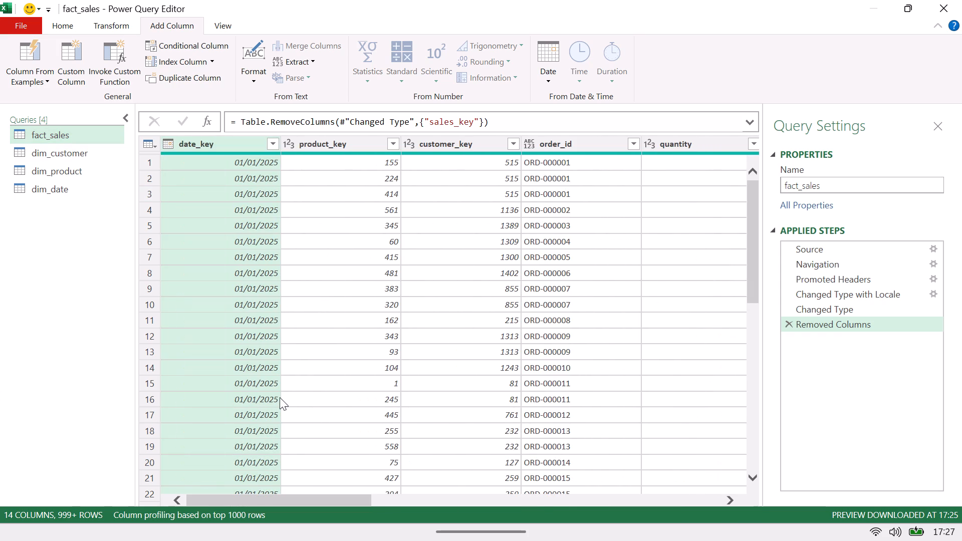
Close the Power Query Editor and load the cleaned queries back into the Dim workbook.
click(76, 28)
click(29, 53)
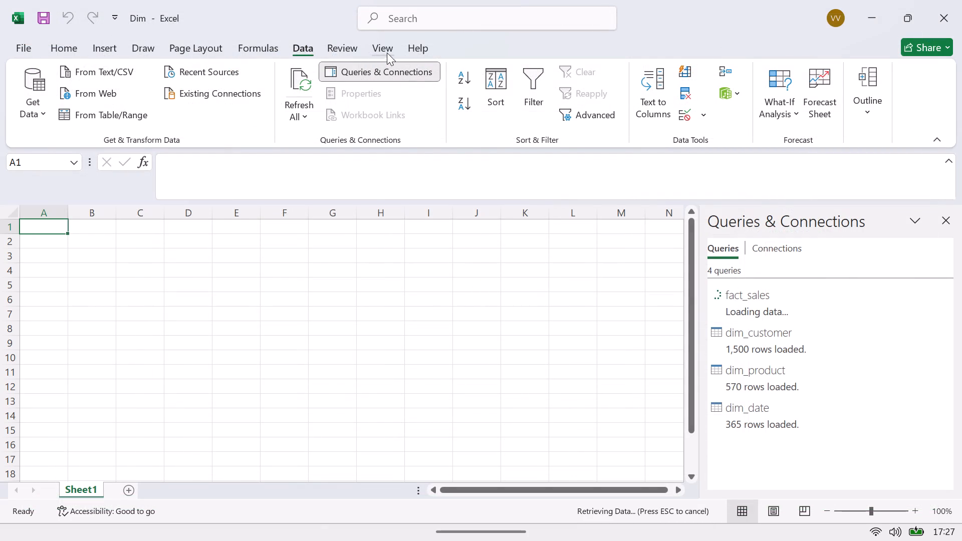
click(14, 39)
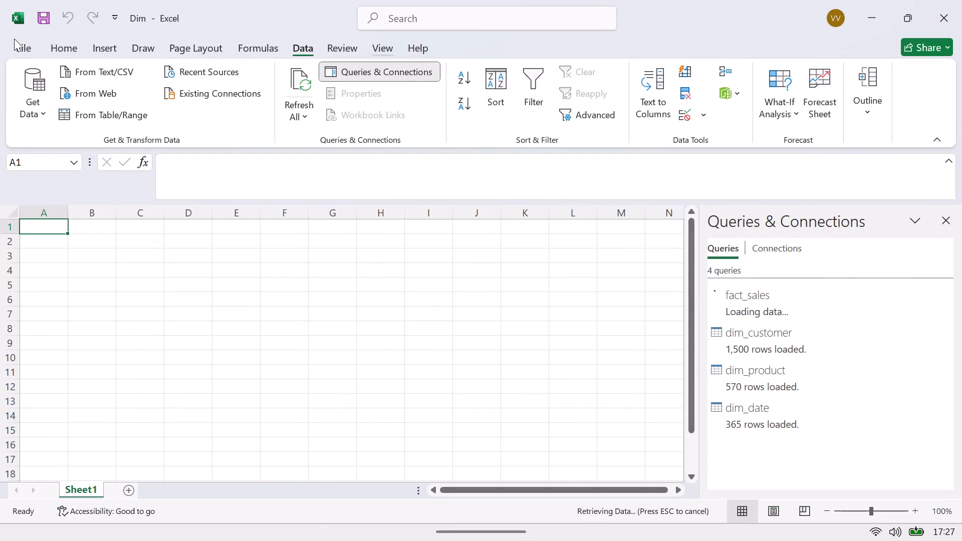
click(19, 49)
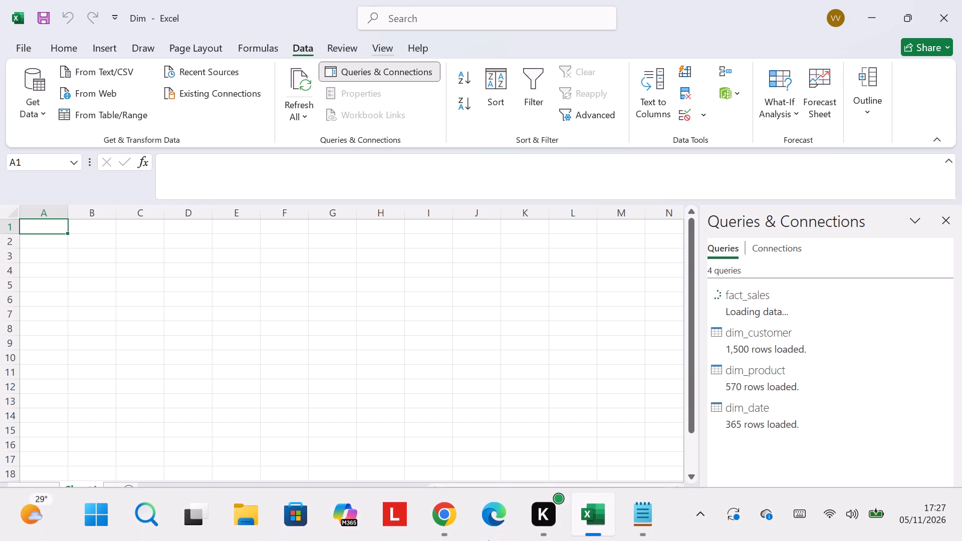
Switch to Chrome and search Google in a new tab for "how to add power pivot in excel".
click(456, 526)
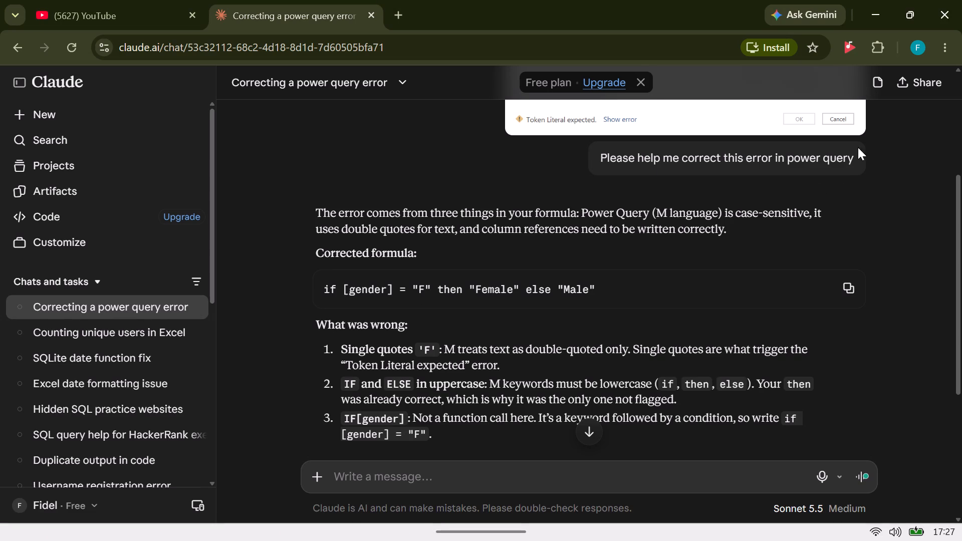
click(393, 21)
key(h)
text(ow)
key(space)
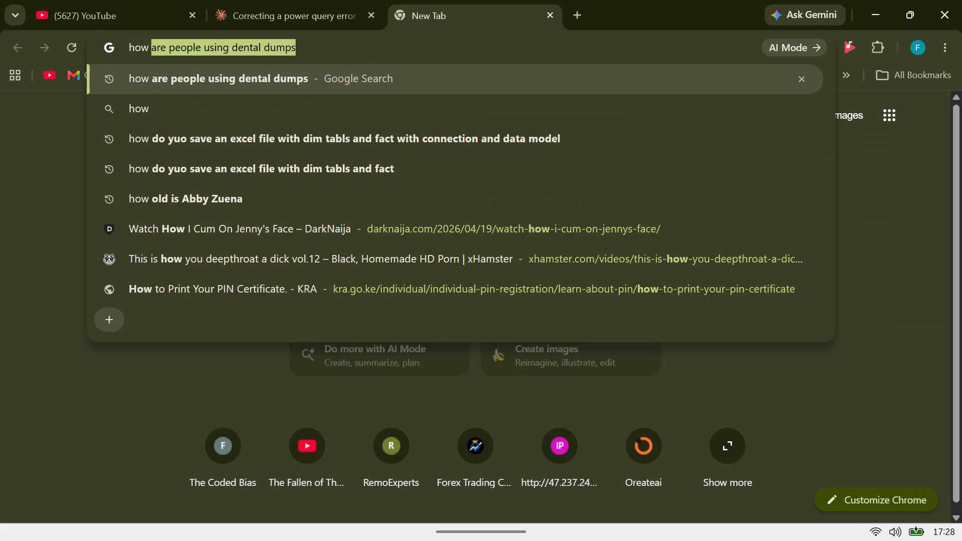
text(to)
key(space)
text(add power pivot in excel)
key(Return)
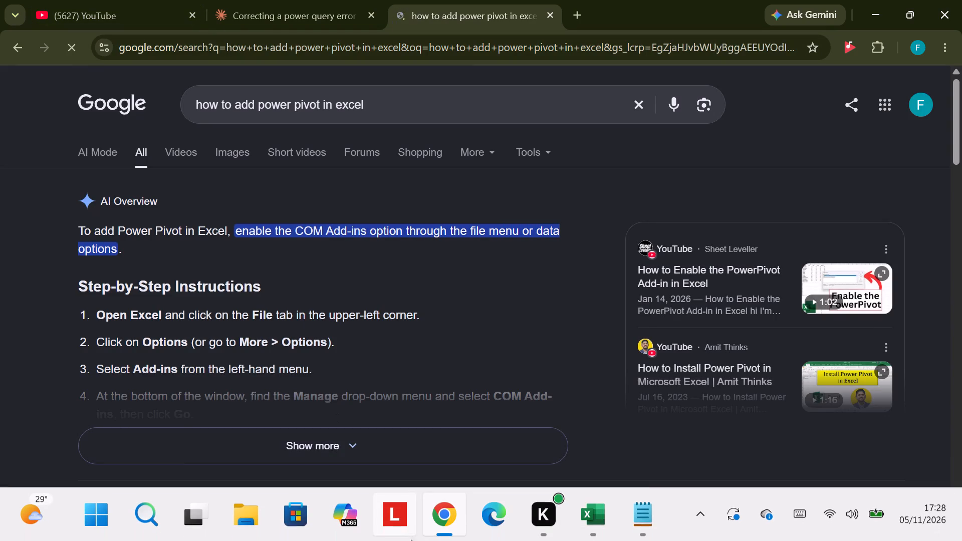
Switch to Excel and look through the account page, its privacy settings and the connectable services for an add-ins option.
click(577, 515)
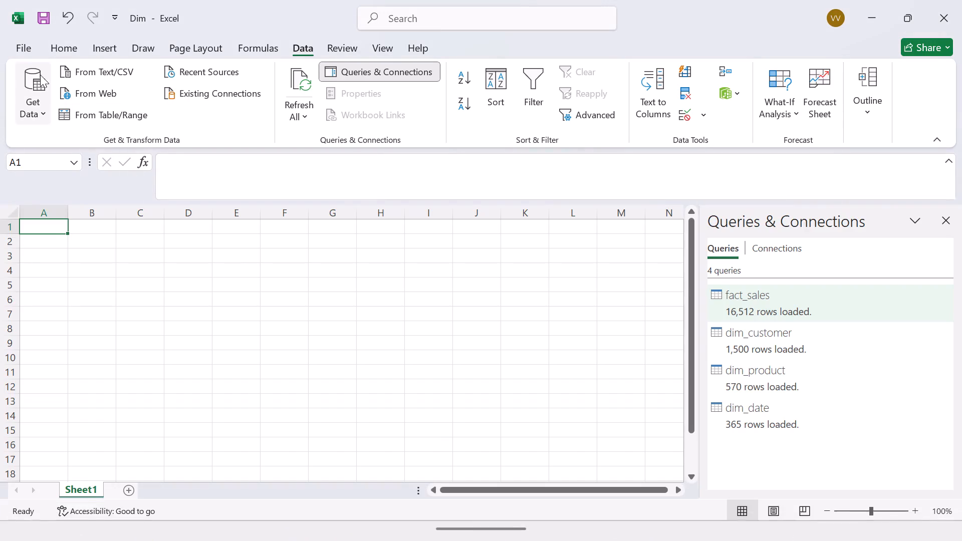
click(33, 55)
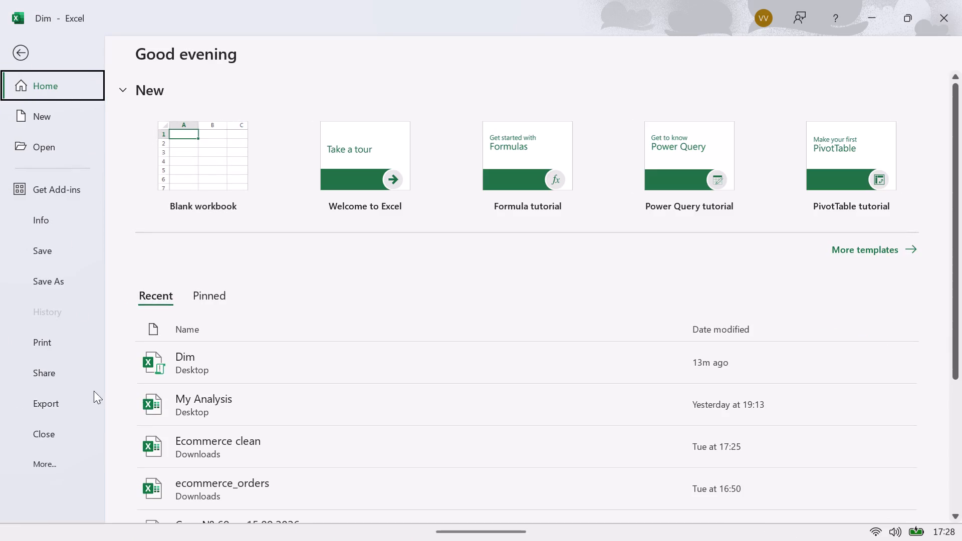
click(48, 465)
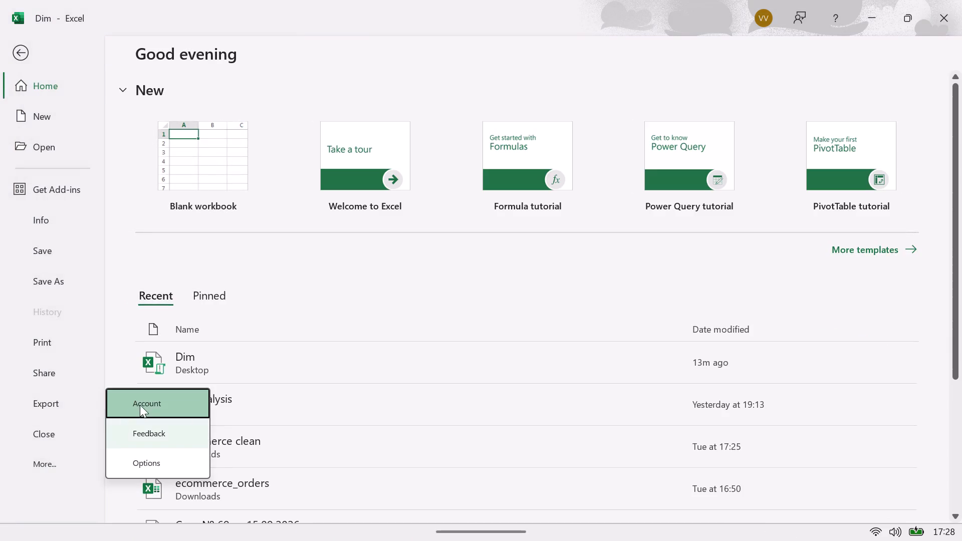
click(141, 403)
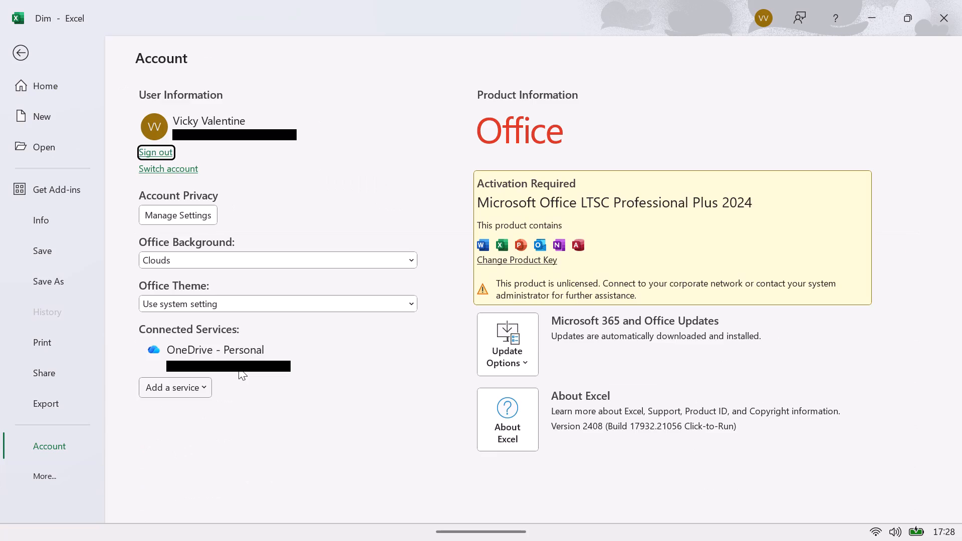
click(210, 214)
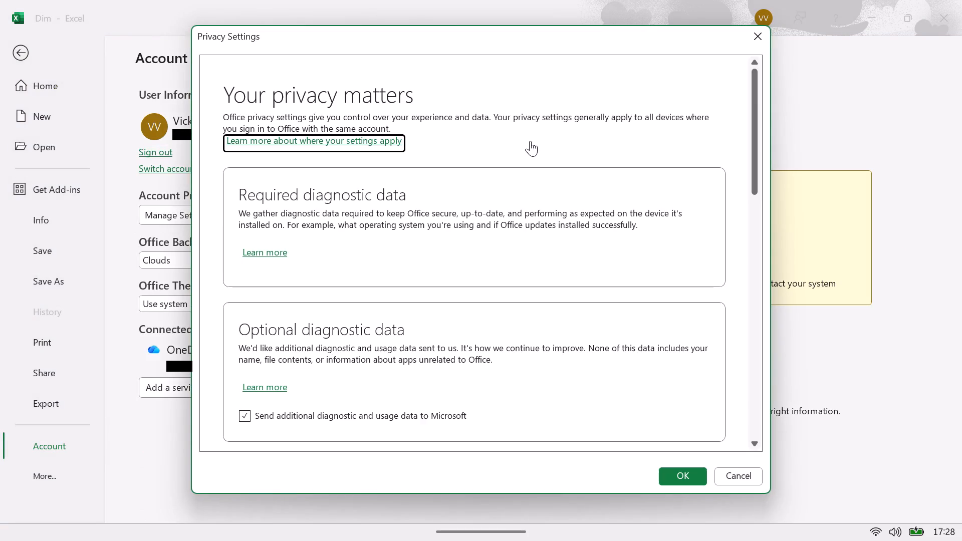
click(749, 43)
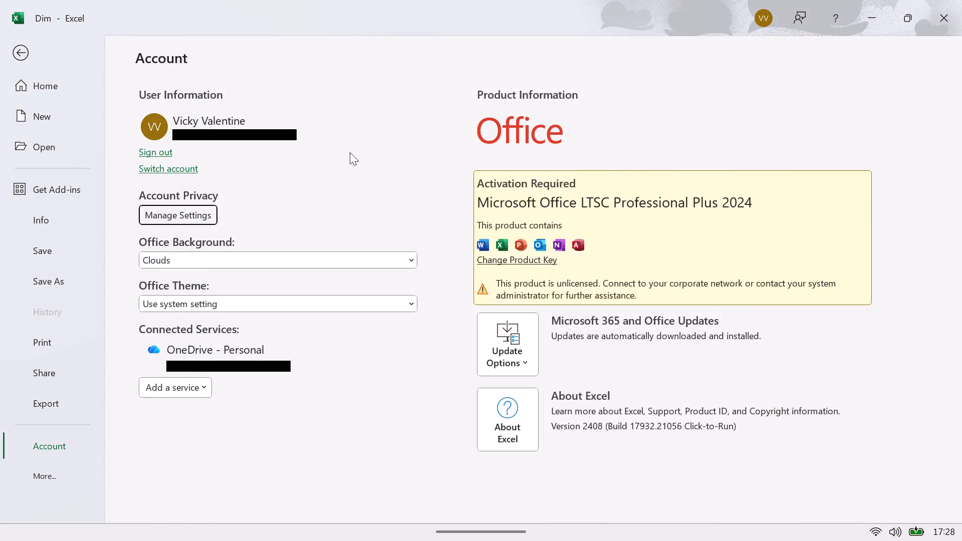
click(47, 482)
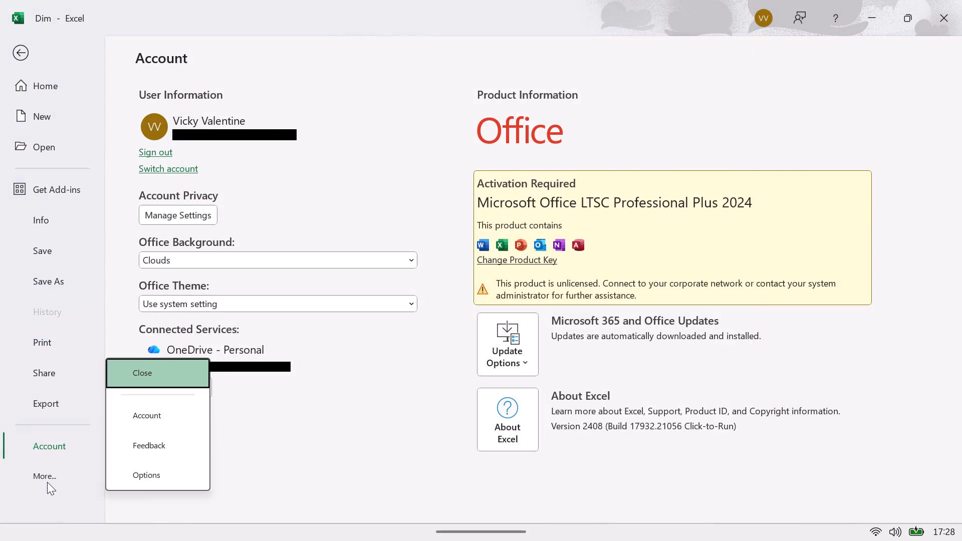
click(149, 412)
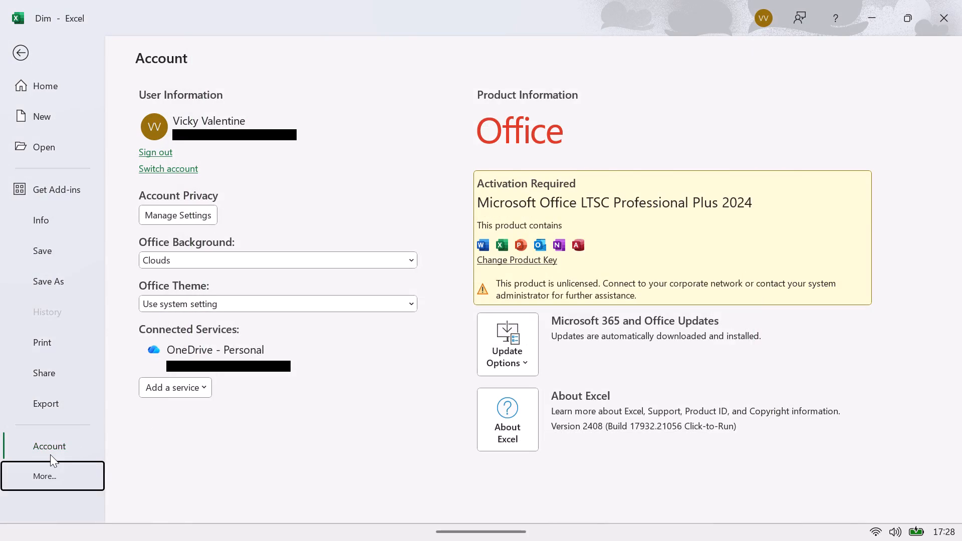
click(196, 391)
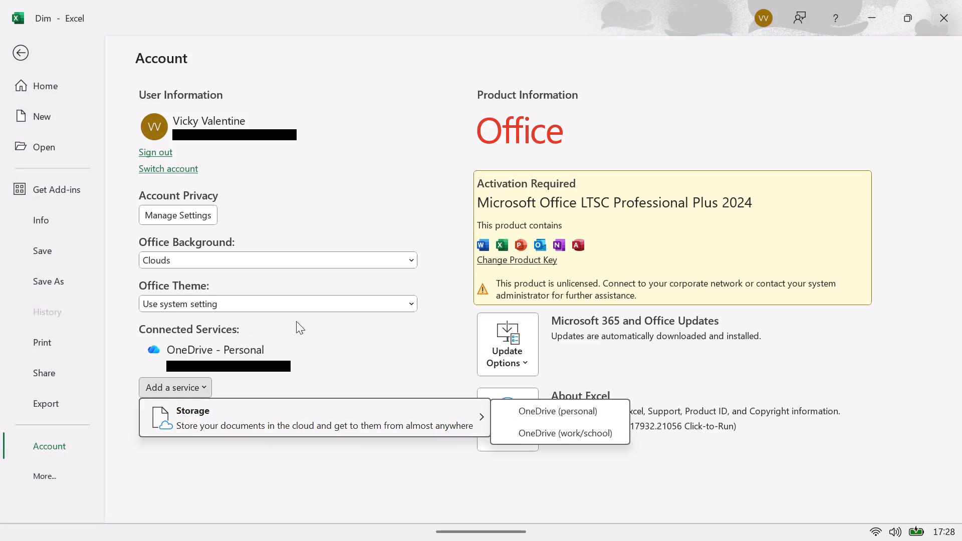
click(343, 320)
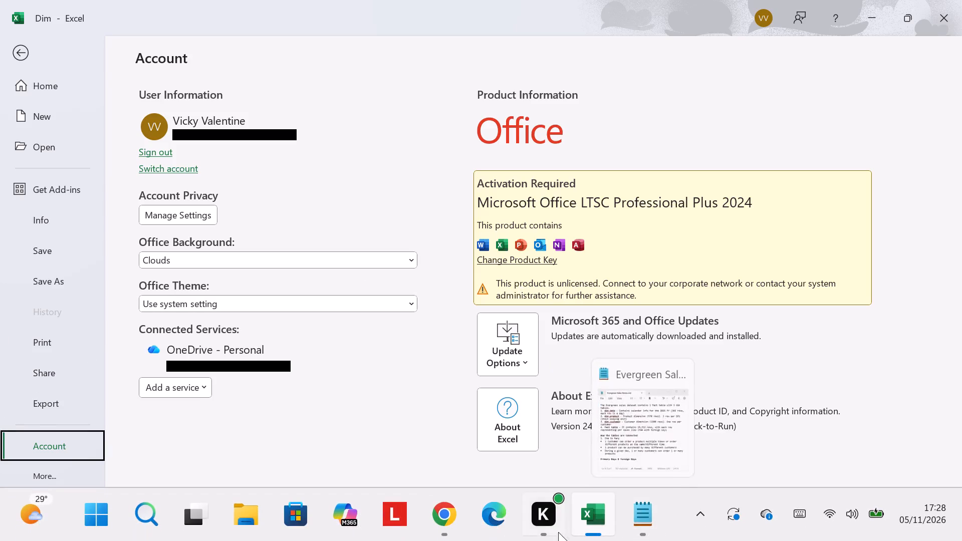
Reread the step-by-step instructions for adding Power Pivot in Chrome, checking them against Excel.
click(433, 517)
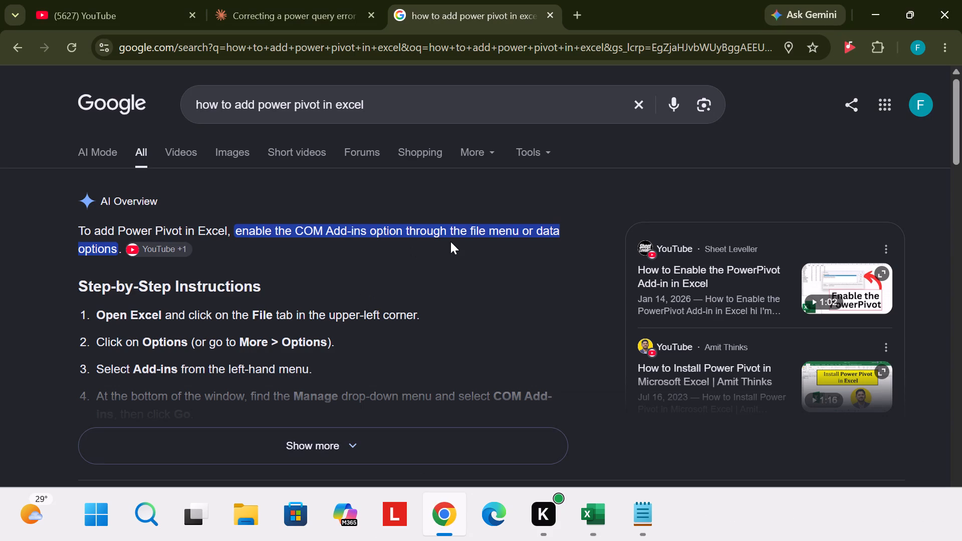
drag(961, 136, 961, 144)
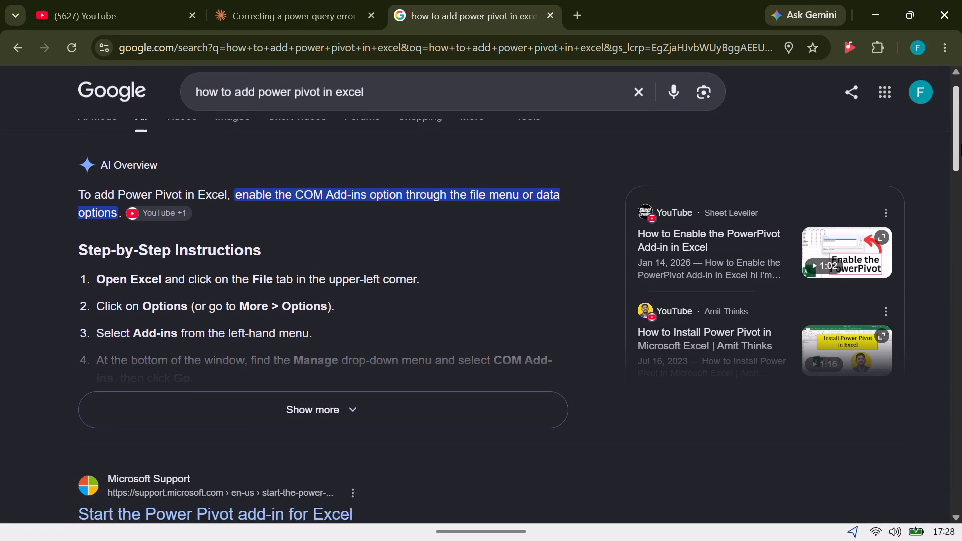
drag(961, 144, 961, 151)
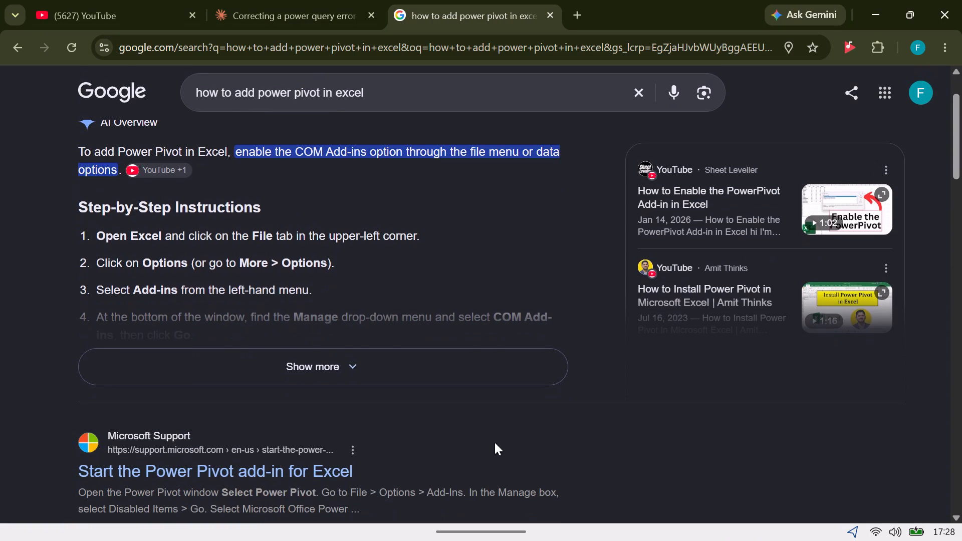
click(600, 521)
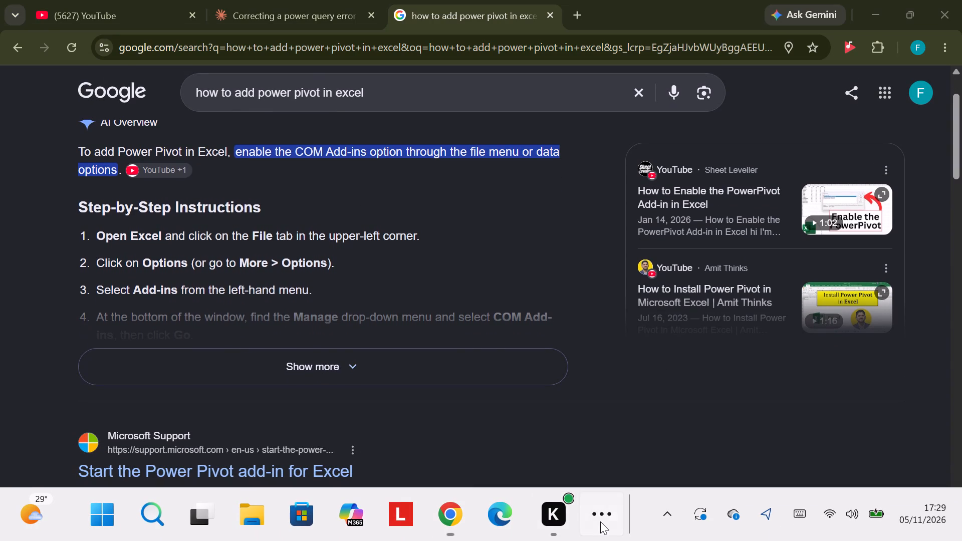
click(613, 473)
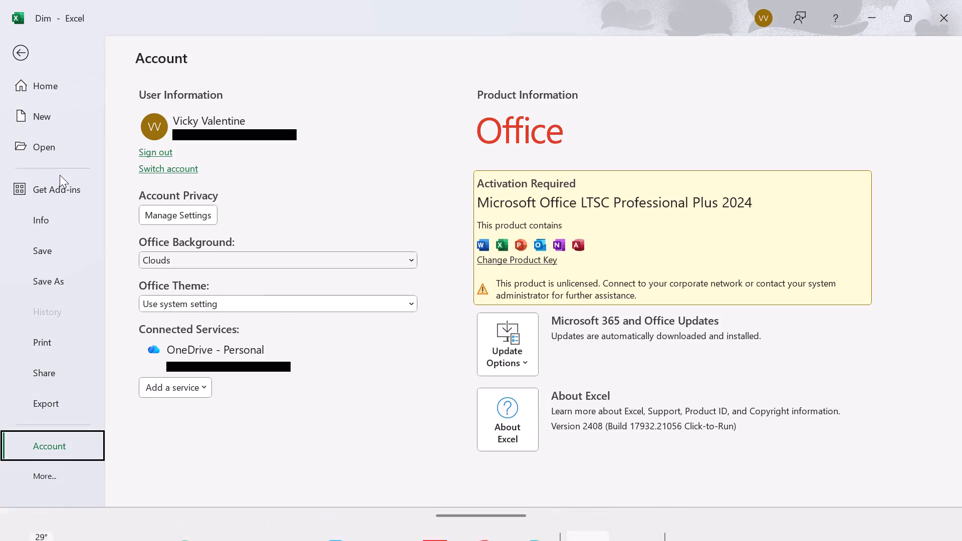
click(14, 47)
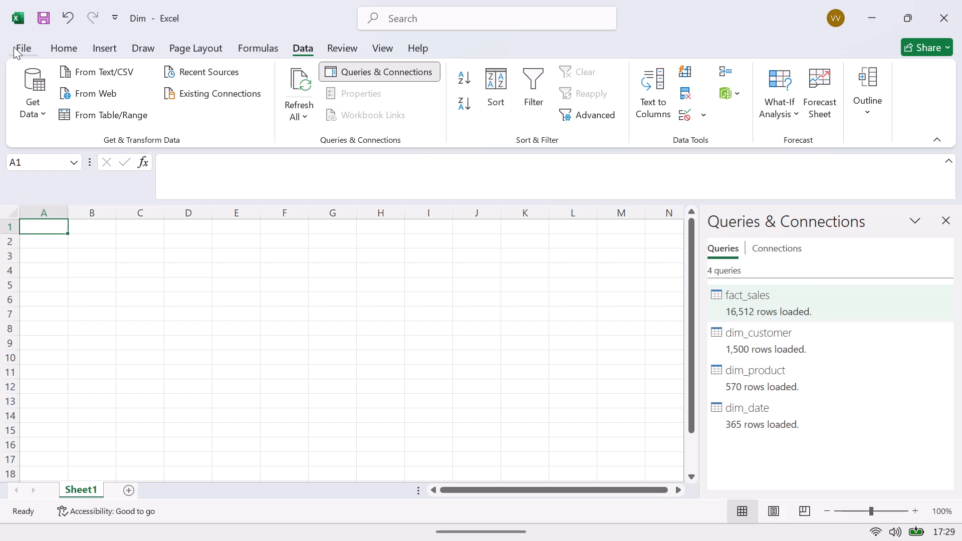
click(25, 65)
click(25, 65)
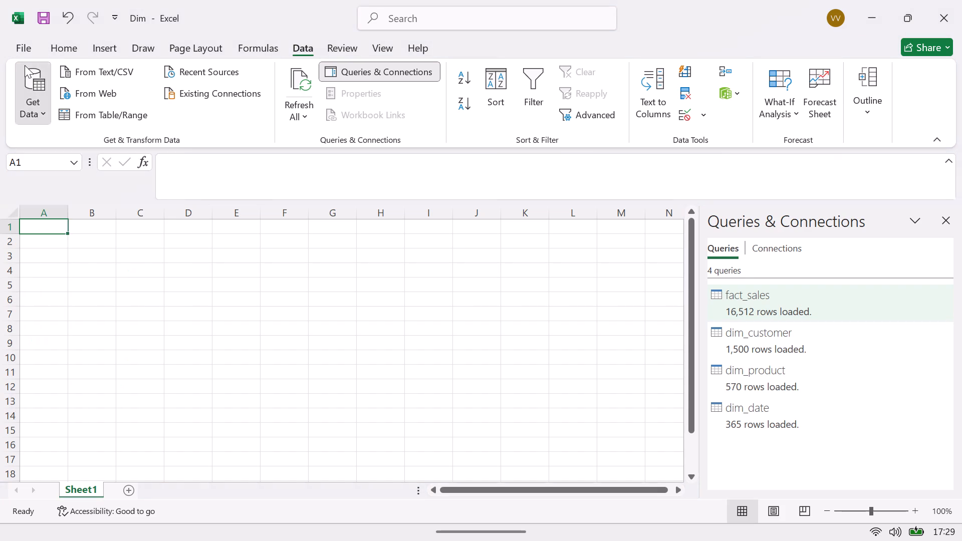
click(25, 48)
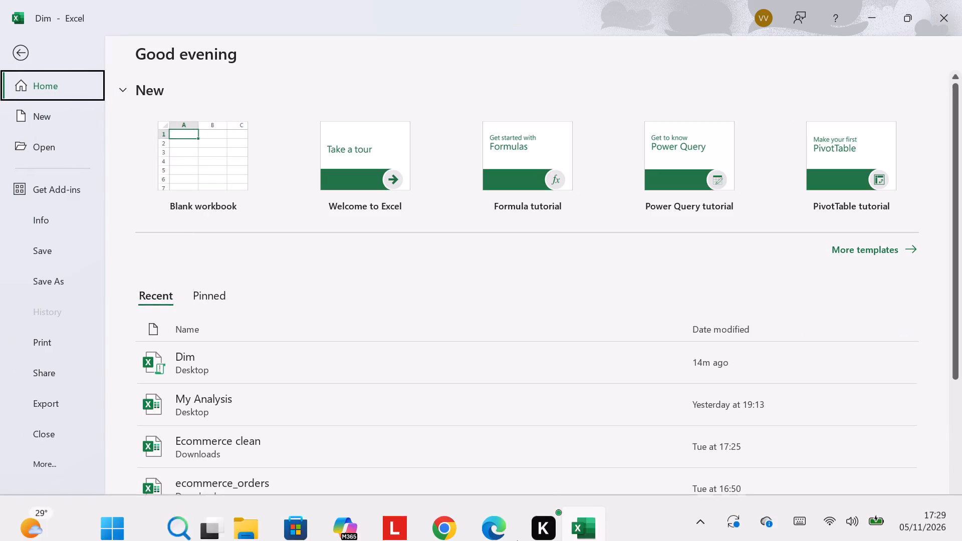
click(424, 438)
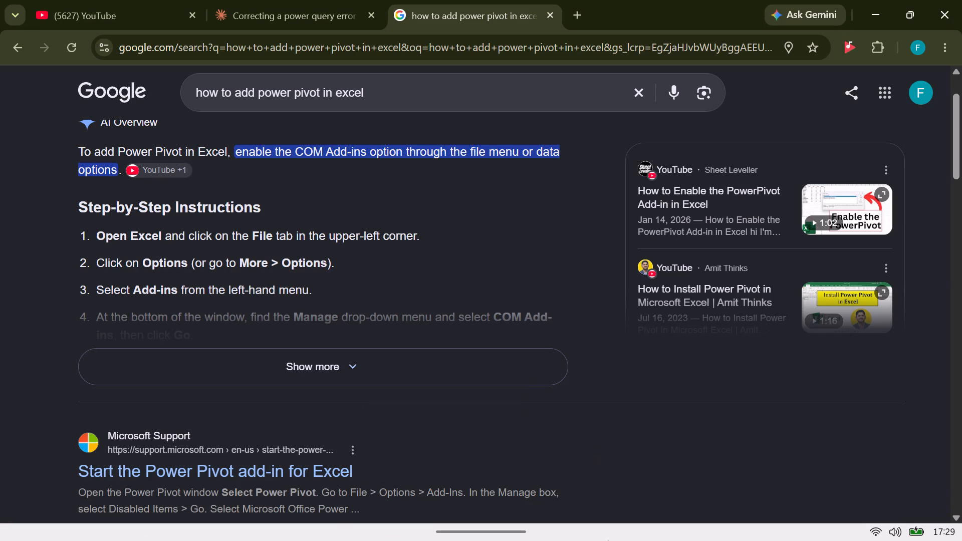
Return to Excel and search the Office Add-ins store for "COM", and close the store.
click(609, 524)
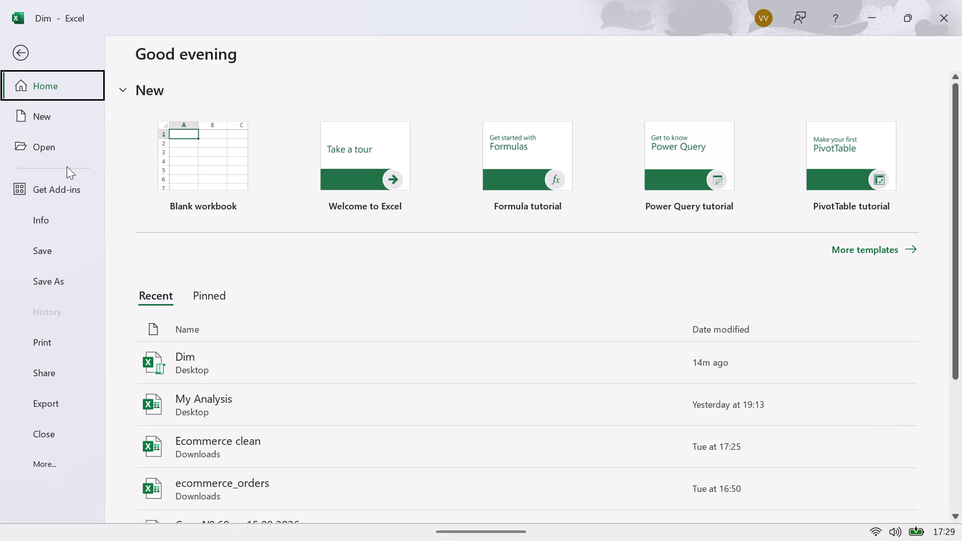
click(60, 192)
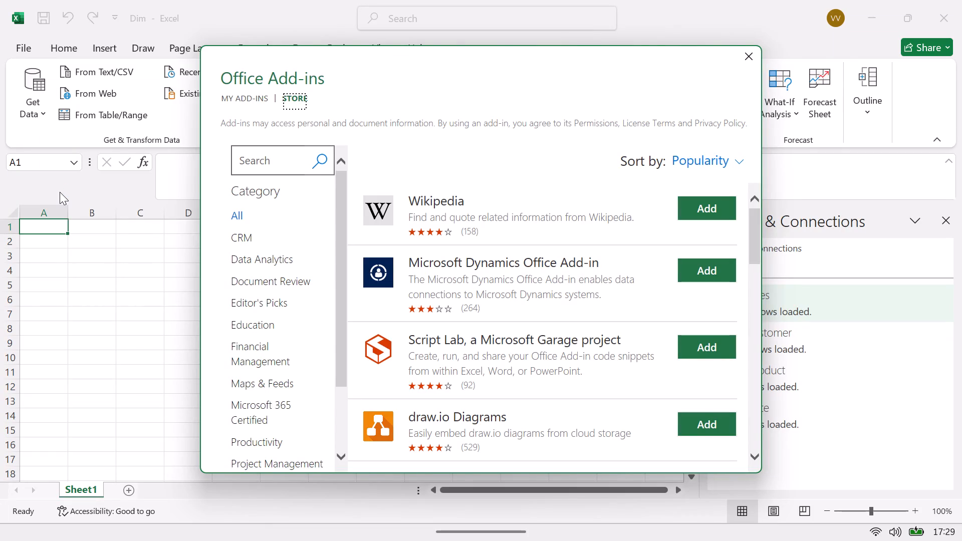
drag(345, 288, 337, 436)
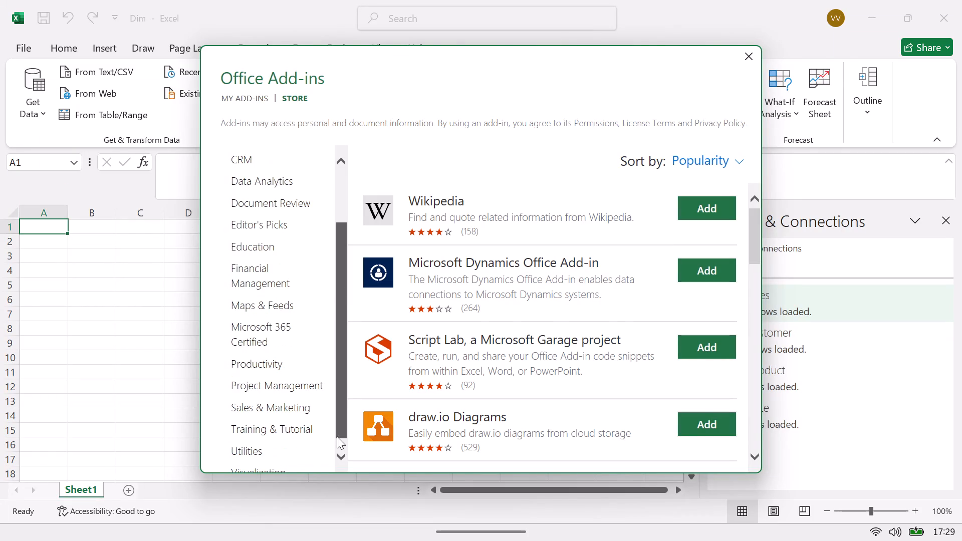
drag(337, 436, 329, 139)
click(279, 149)
text(COM)
key(Return)
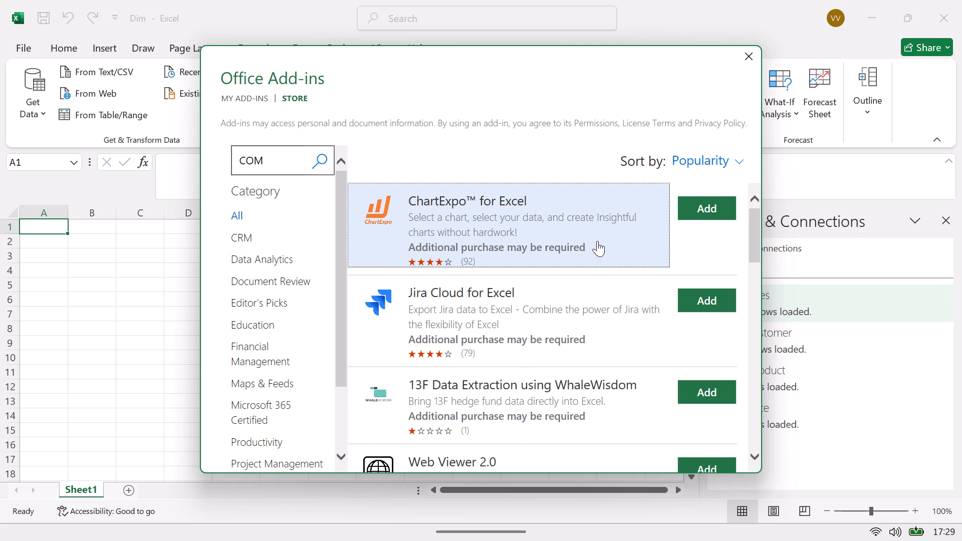
click(751, 59)
Enable the Microsoft Power Pivot for Excel add-in through the COM Add-ins manager in Excel Options.
click(37, 50)
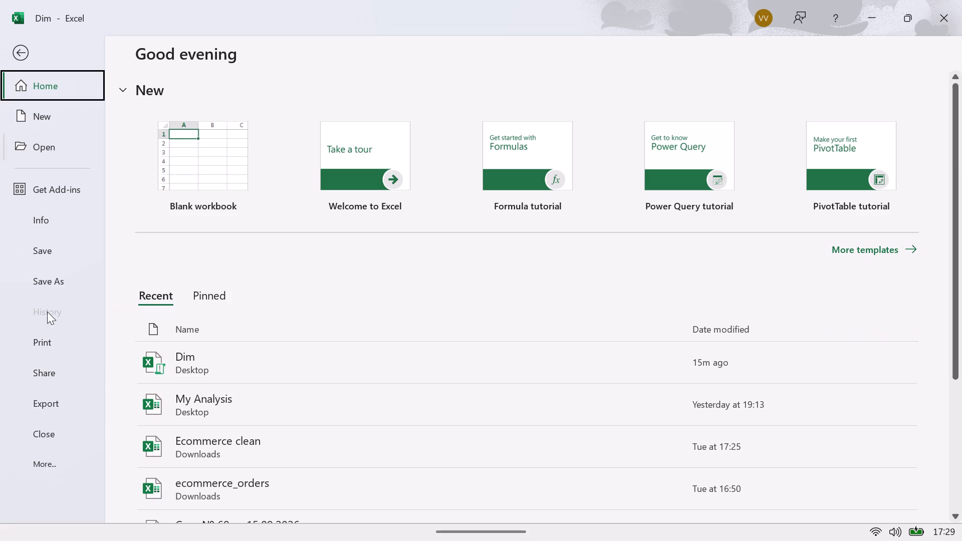
click(46, 463)
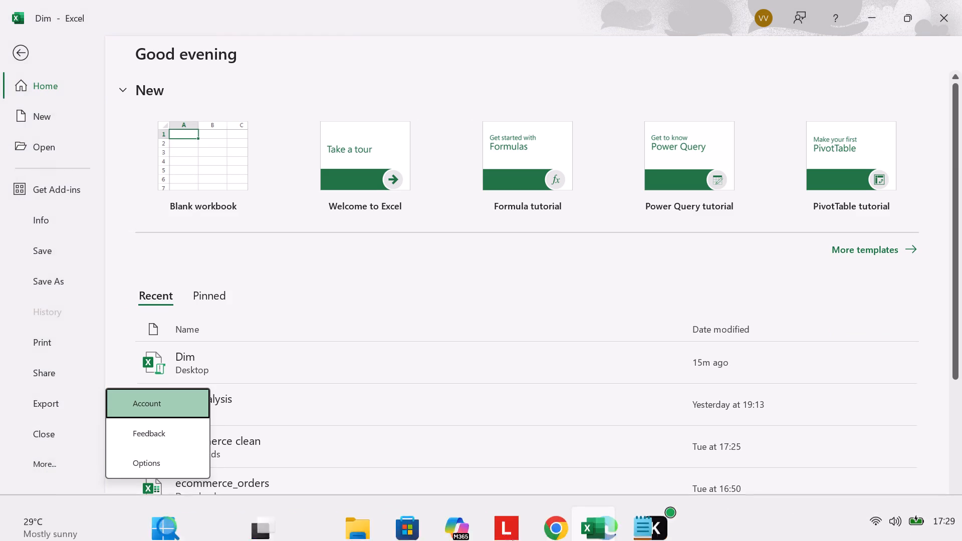
click(167, 475)
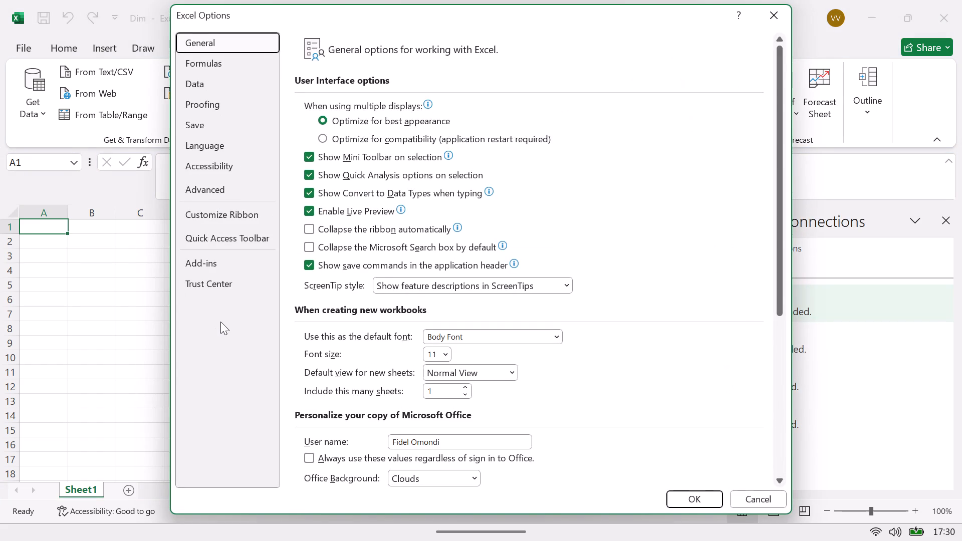
click(223, 261)
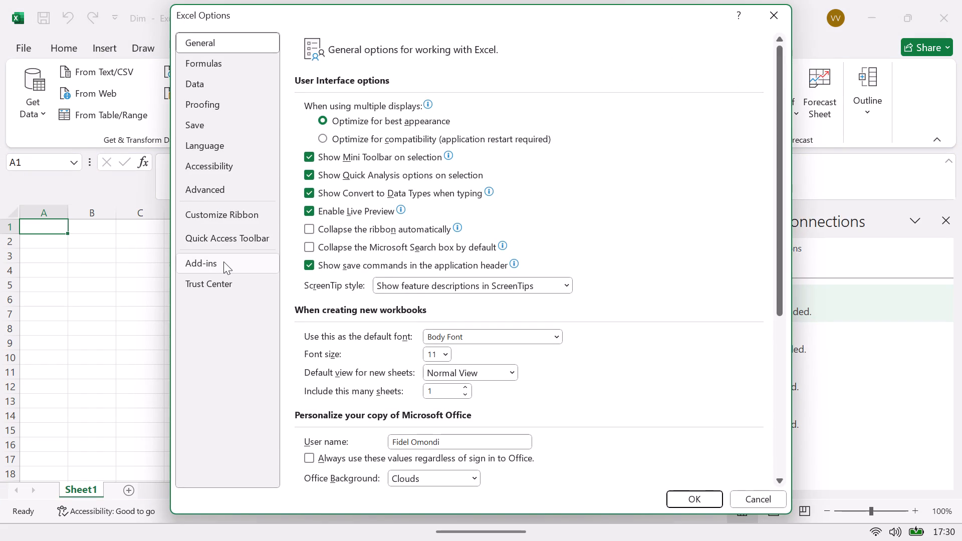
double_click(244, 265)
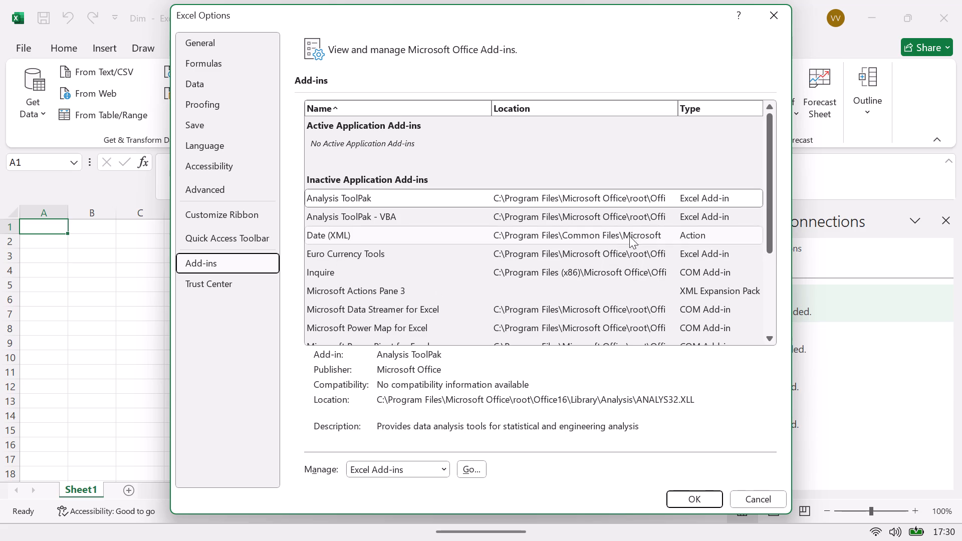
click(441, 469)
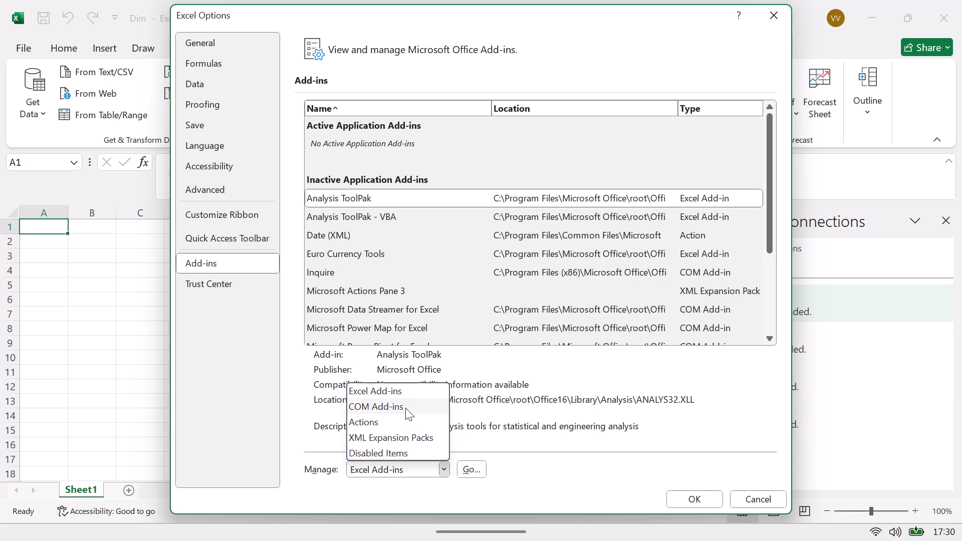
click(405, 408)
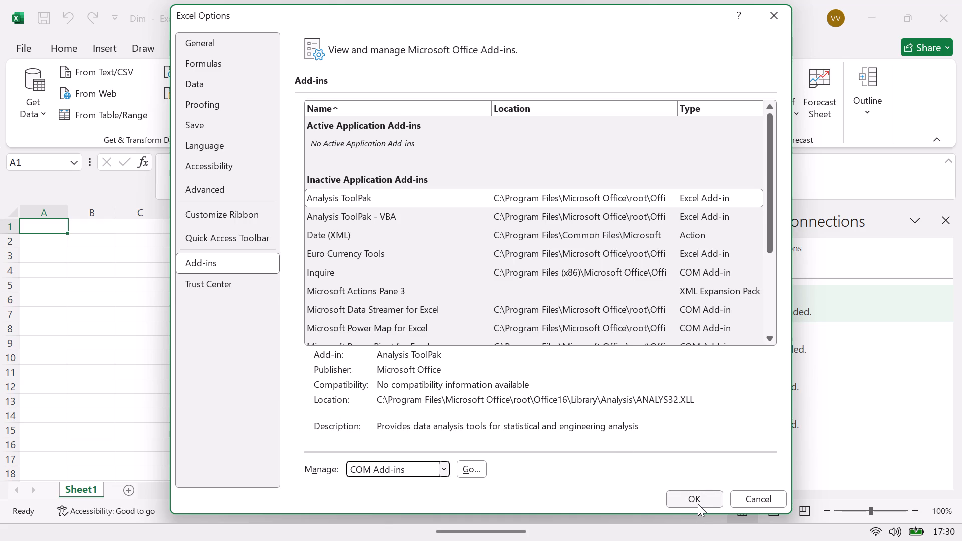
click(475, 468)
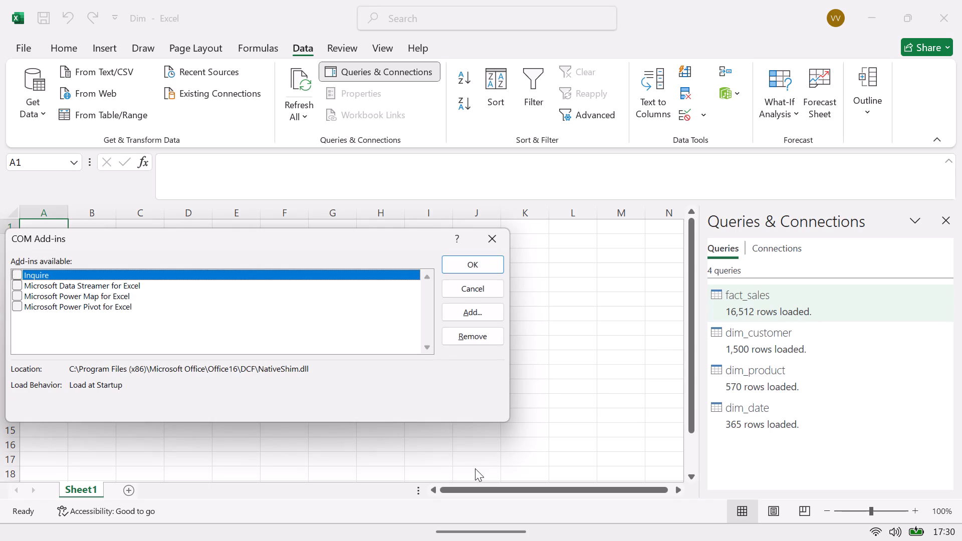
click(14, 305)
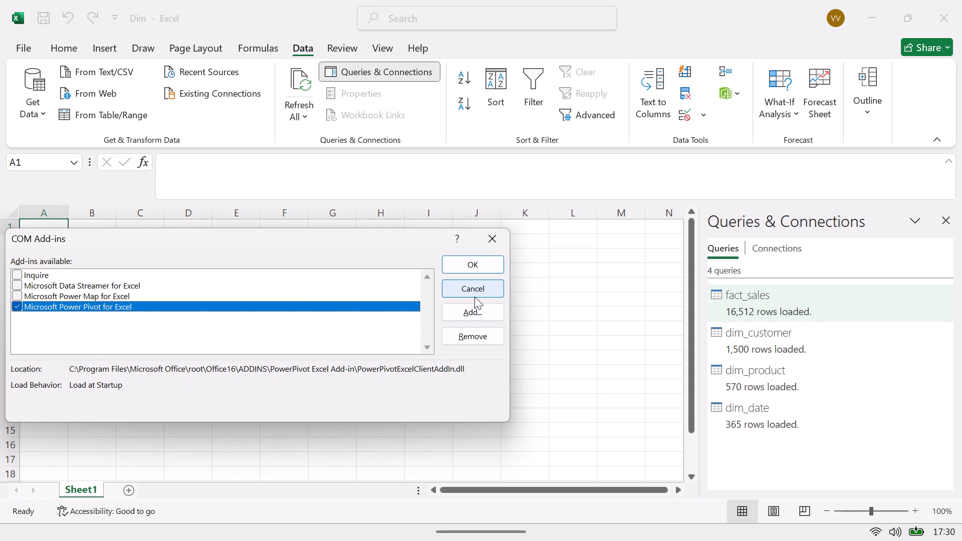
click(470, 264)
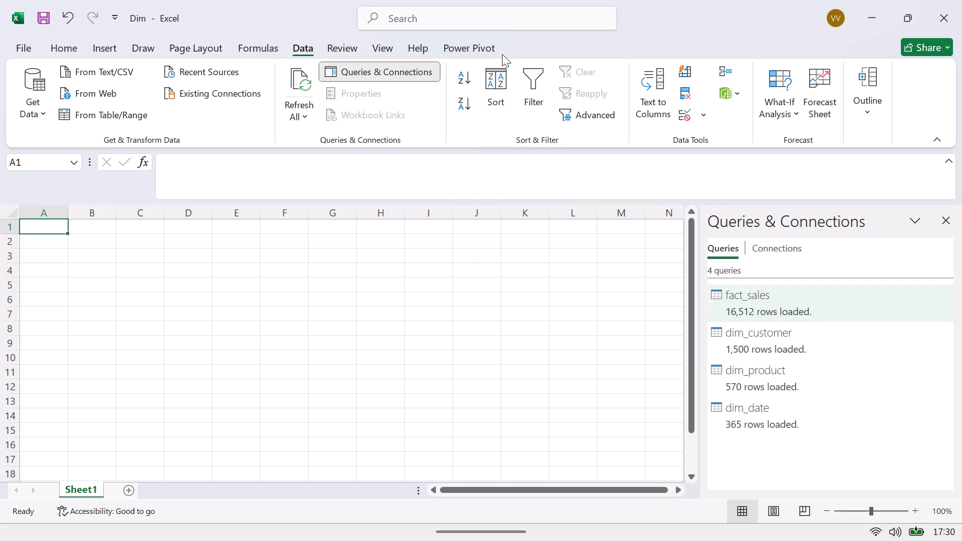
Open the Power Pivot window to manage the Dim workbook's data model.
click(467, 57)
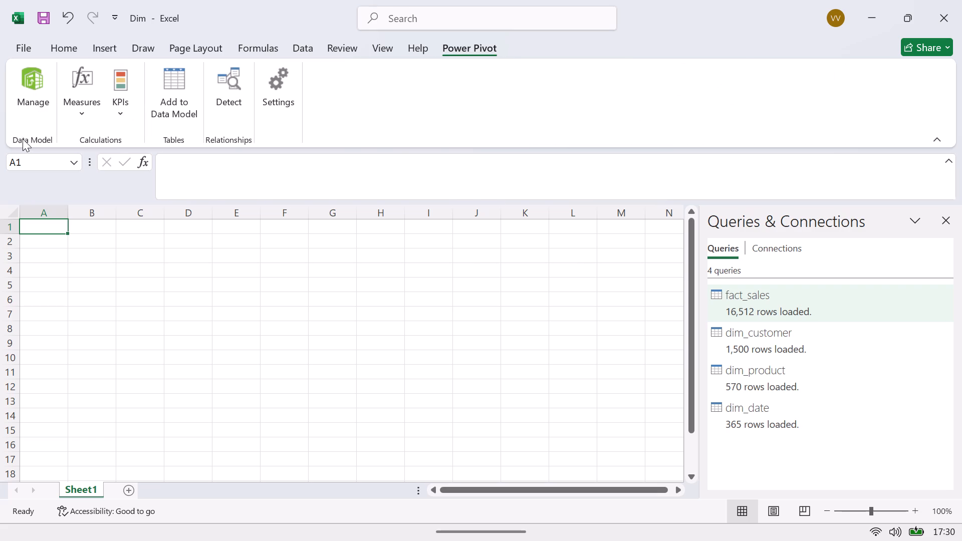
click(29, 76)
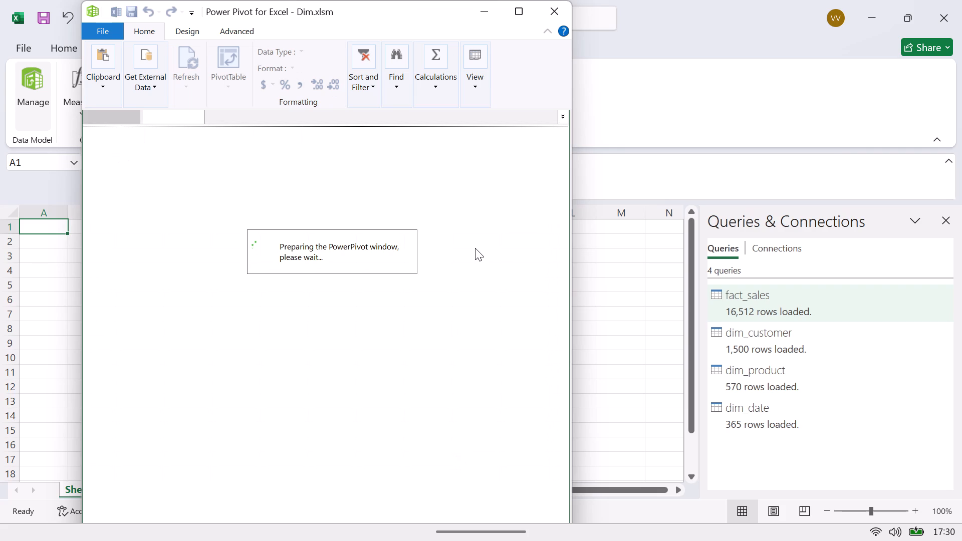
Close the Power Pivot window and return to the Dim workbook.
click(556, 8)
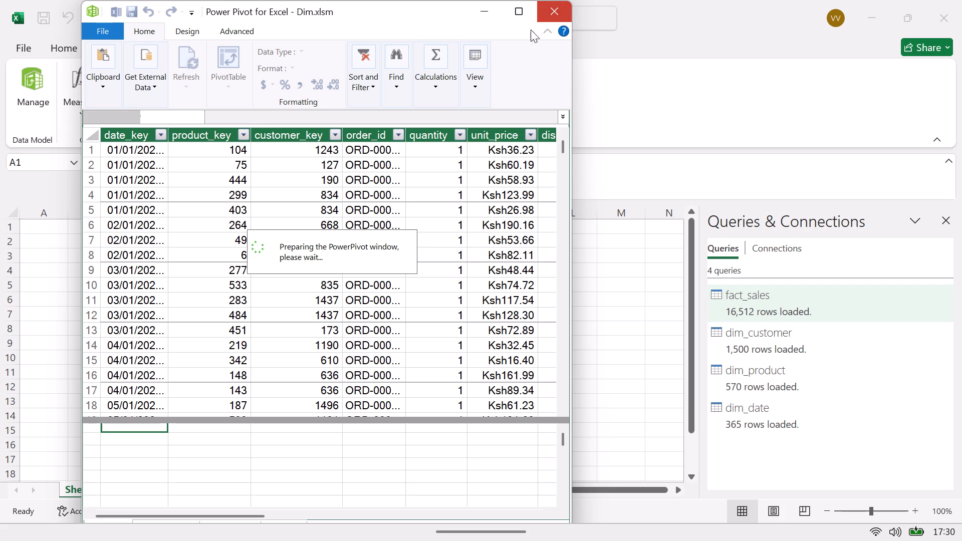
click(550, 5)
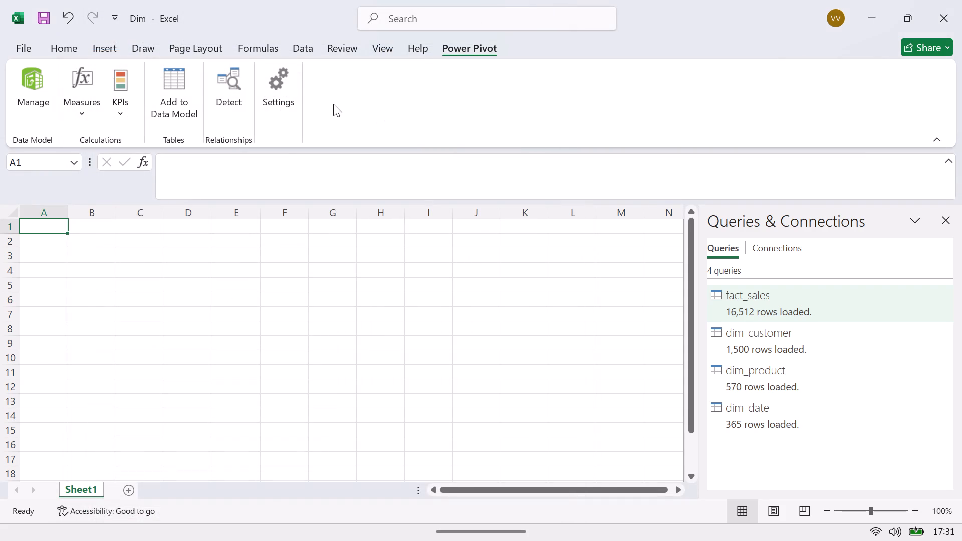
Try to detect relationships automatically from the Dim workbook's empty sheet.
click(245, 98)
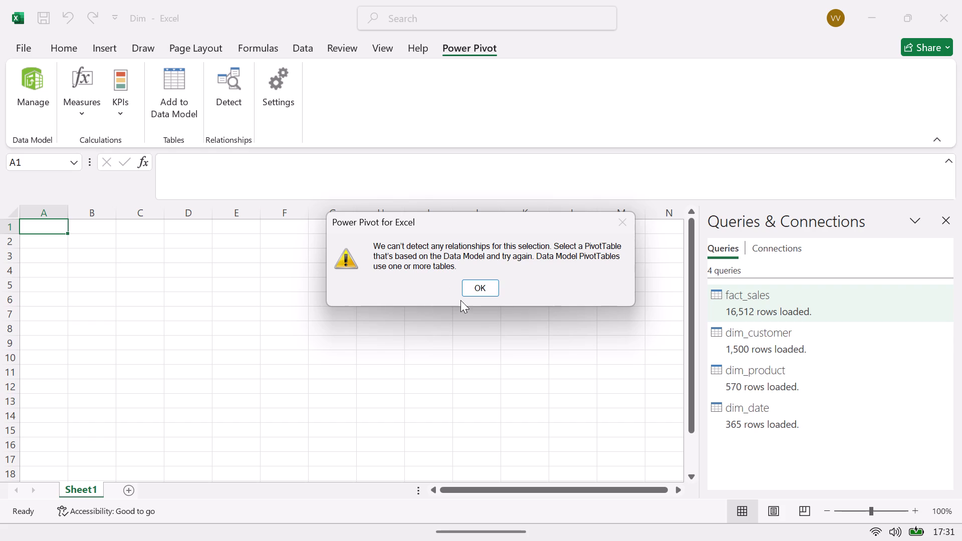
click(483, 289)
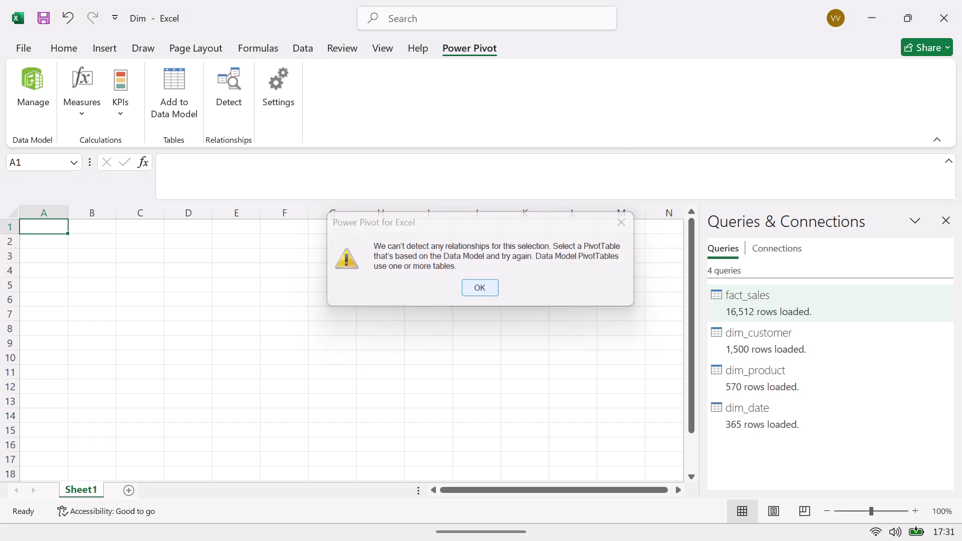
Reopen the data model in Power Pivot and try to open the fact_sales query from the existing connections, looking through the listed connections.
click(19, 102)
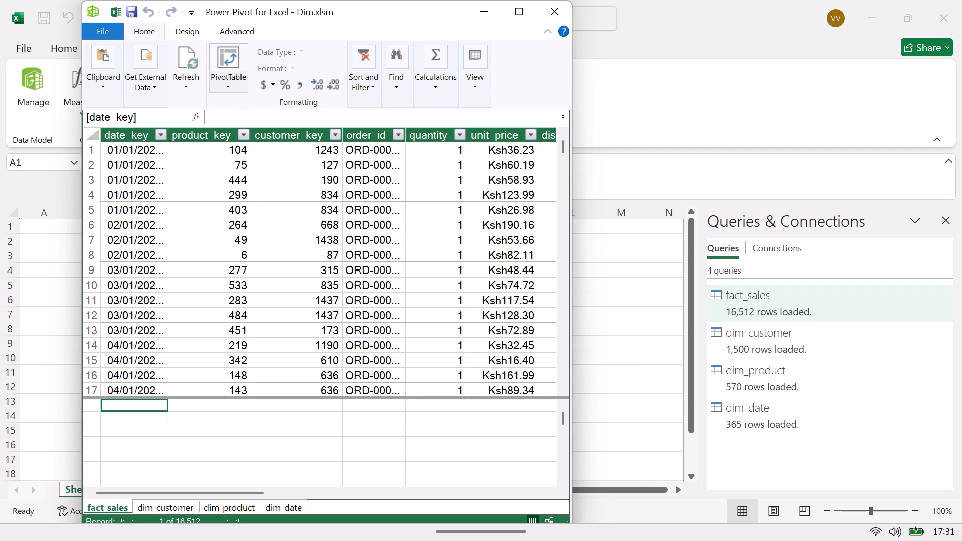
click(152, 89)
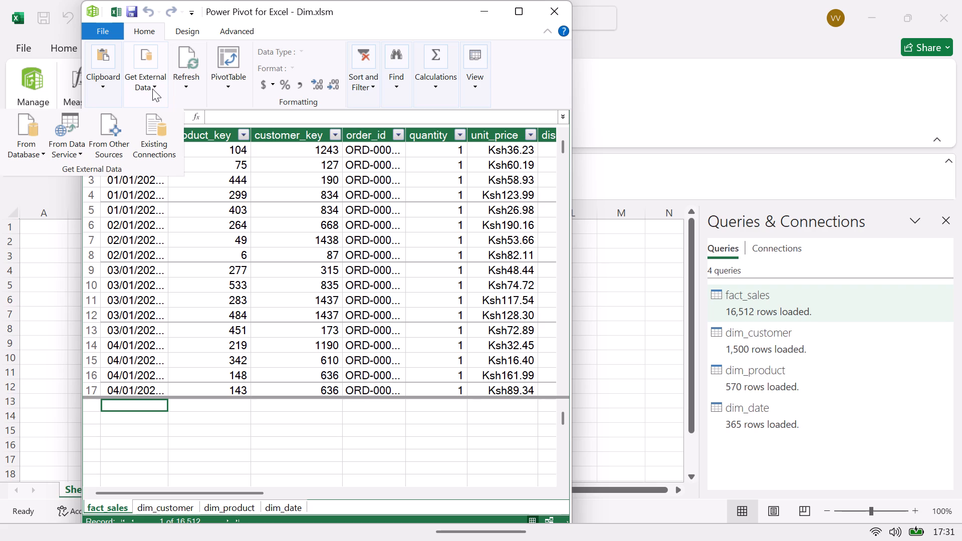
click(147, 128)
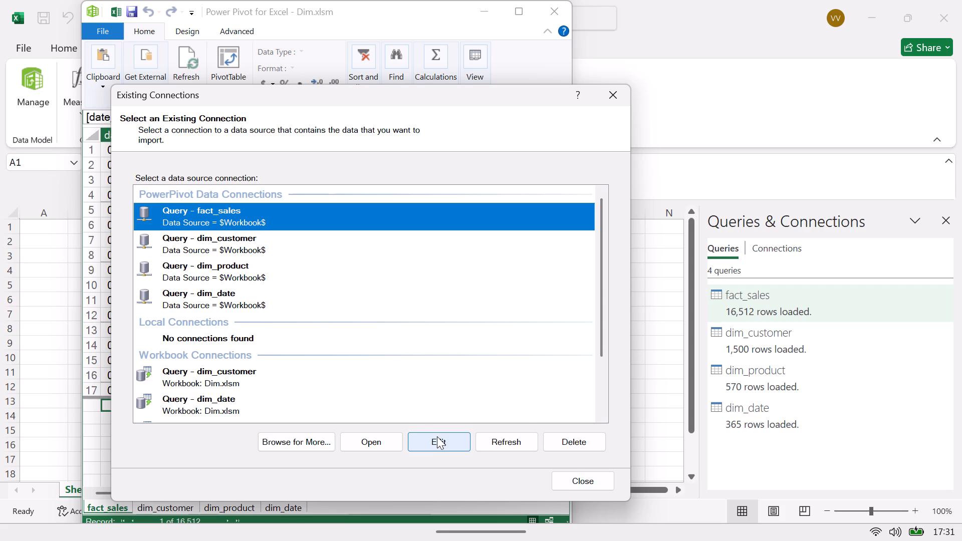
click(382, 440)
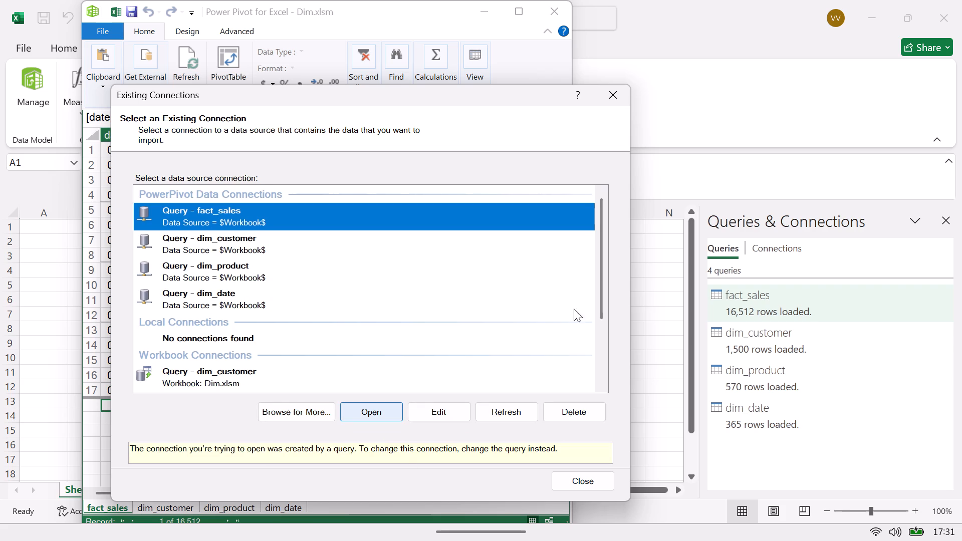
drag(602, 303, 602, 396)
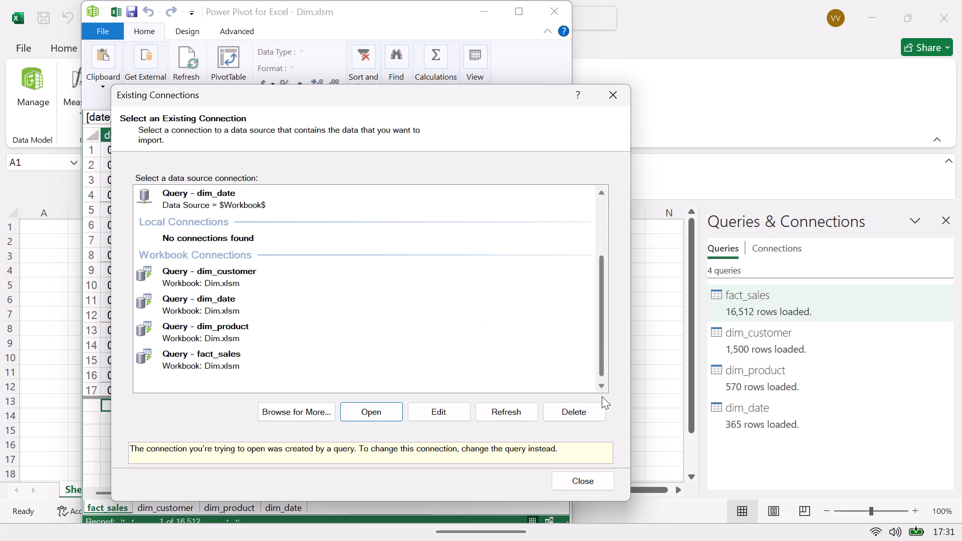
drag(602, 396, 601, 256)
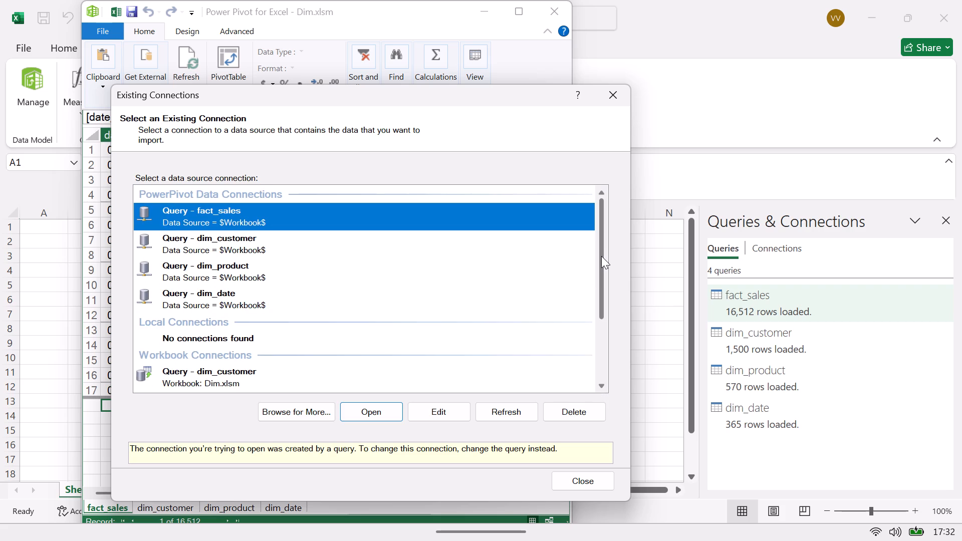
Switch to Chrome and begin a new Google query with "how to get the fact table and the dimensional tables in power pivot".
click(451, 521)
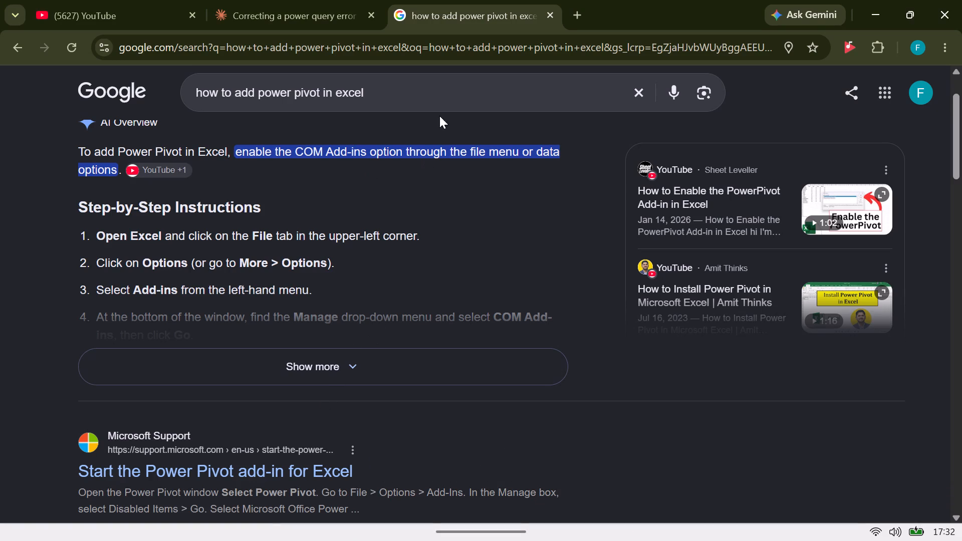
click(633, 87)
text(how to g)
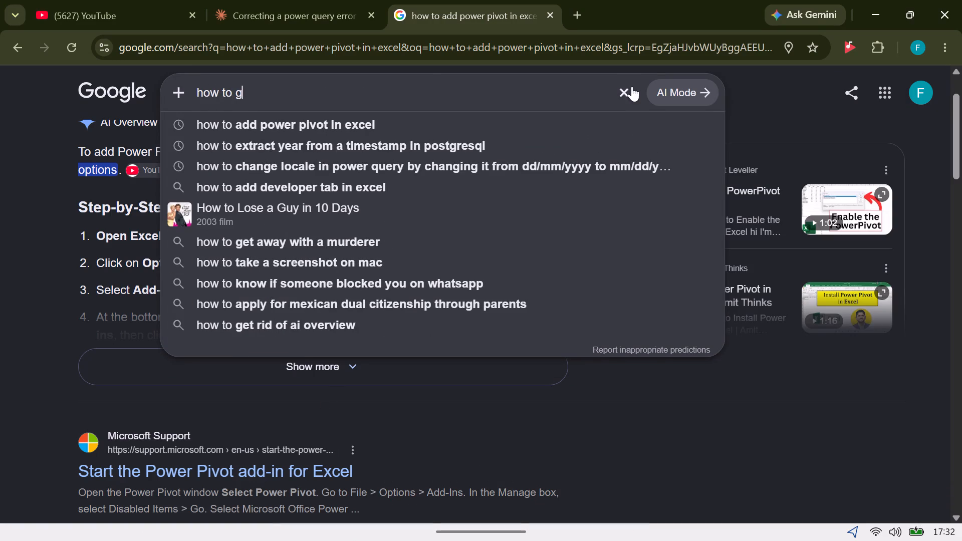
text(et th)
text(e fact a)
key(BackSpace)
text(table and)
key(space)
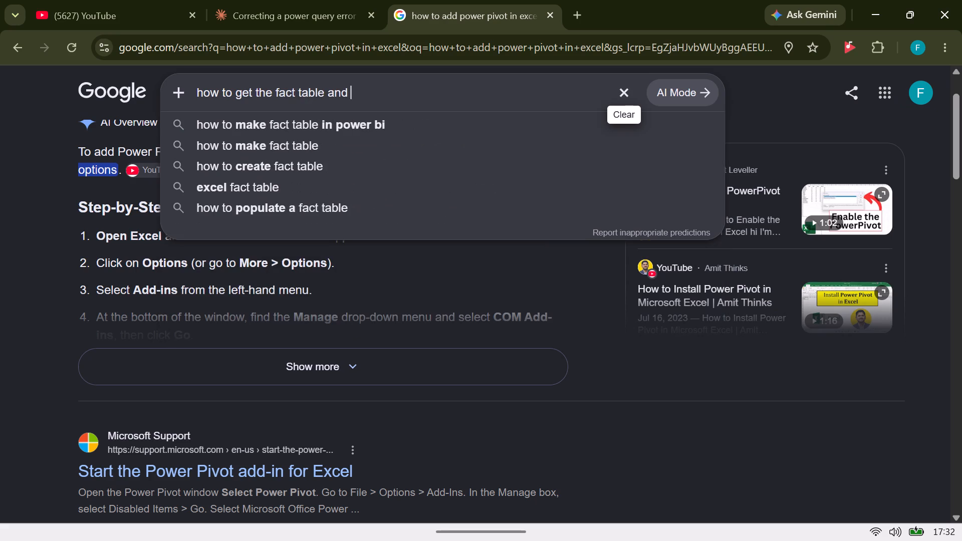
text(the dimensio)
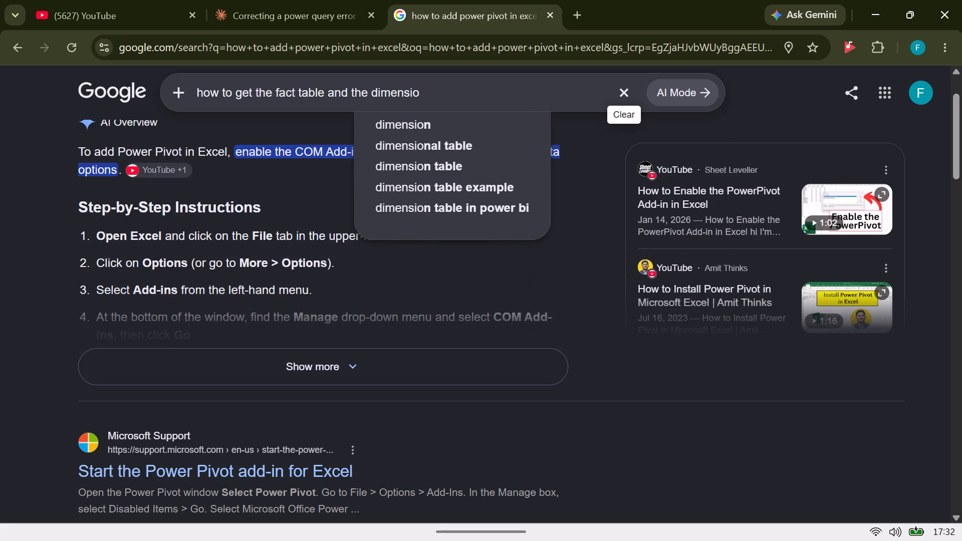
text(nal table)
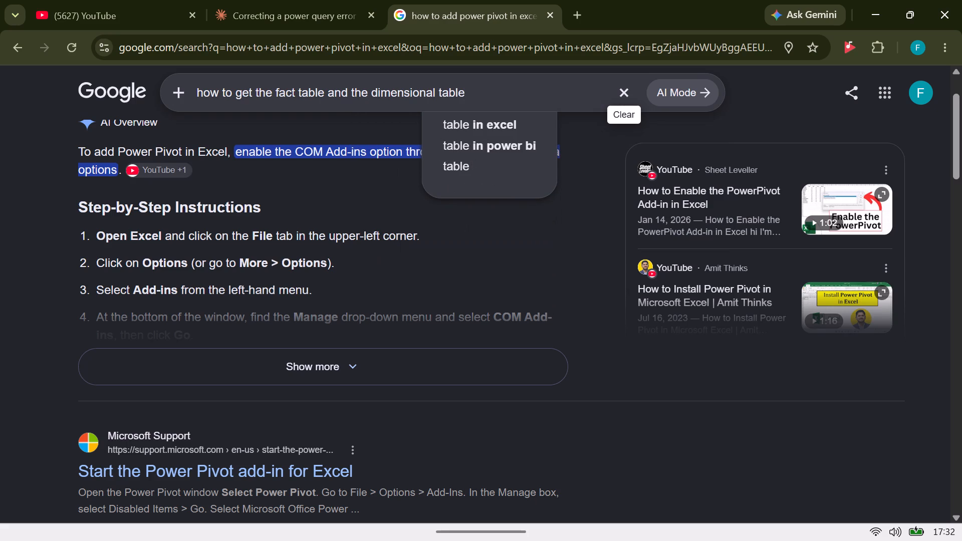
key(space)
key(BackSpace)
text(s in powe)
key(space)
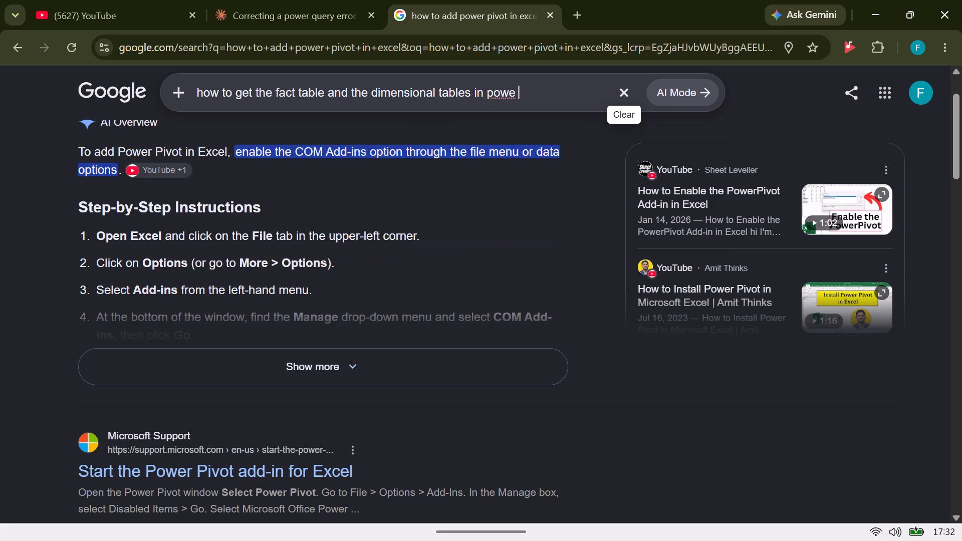
key(BackSpace)
text(r pivot)
Extend the query with "and create or detect relationships when my data are under the 'Queries and Connections' in excel" and run the search.
key(space)
text(and)
key(space)
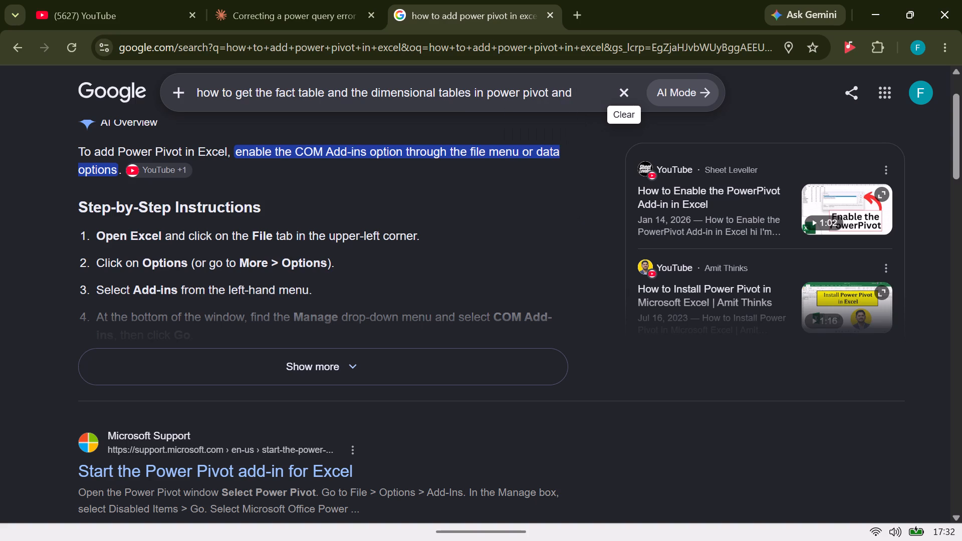
key(c)
text(reate)
key(space)
text(or detect relationship[s)
key(BackSpace)
key(BackSpace)
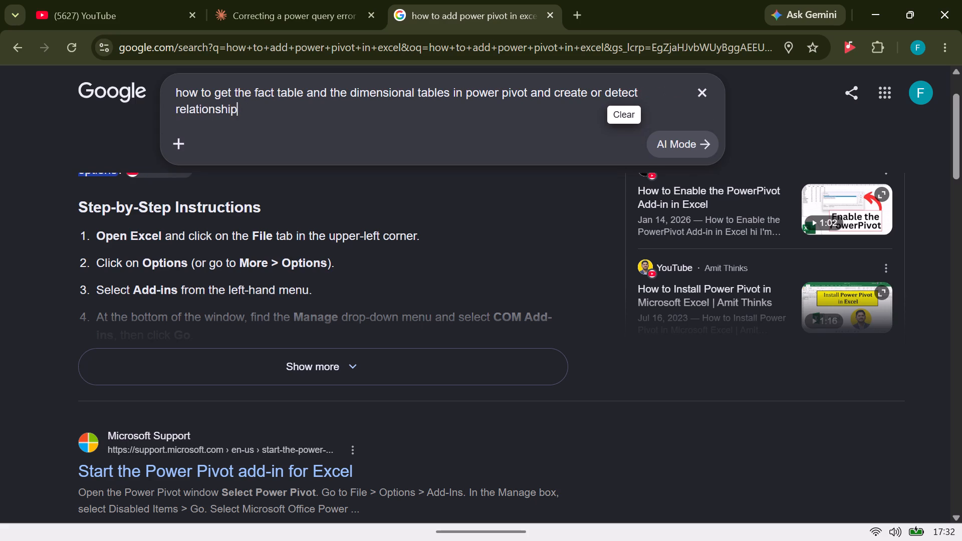
text(s)
key(space)
text(when)
key(space)
text(my data)
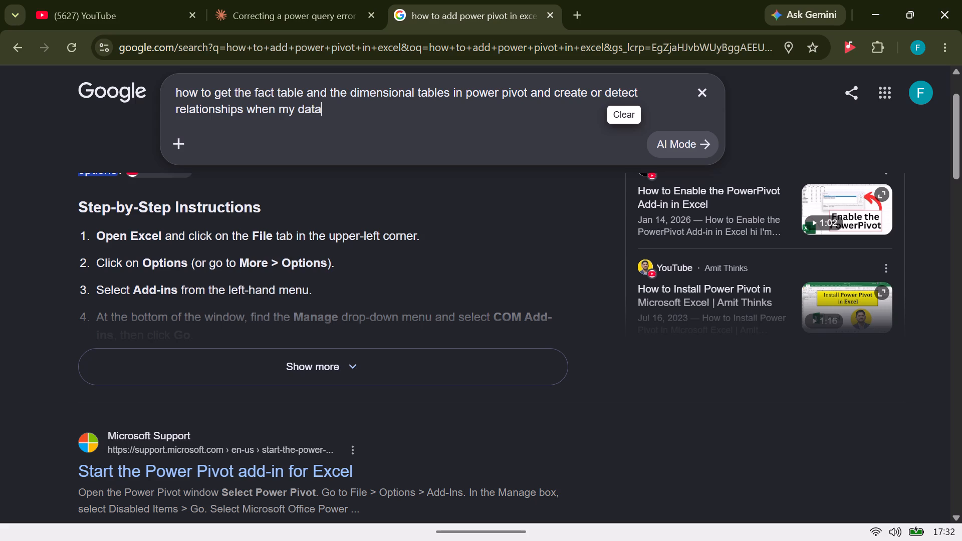
key(space)
text(is)
key(space)
key(BackSpace)
key(BackSpace)
key(BackSpace)
text(ar)
key(space)
key(BackSpace)
text(e under th)
text(e ')
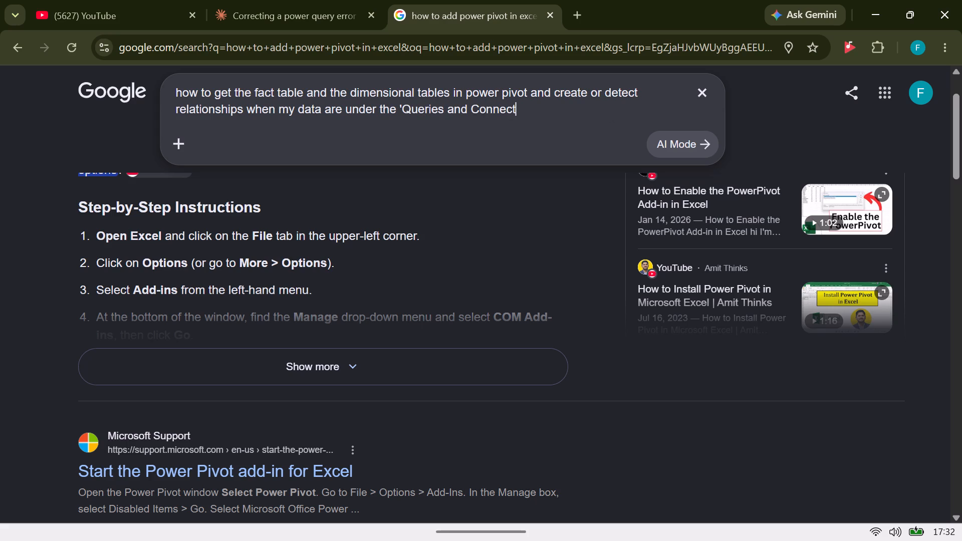
key(BackSpace)
key(Delete)
text(ions' in c)
key(BackSpace)
text(excel)
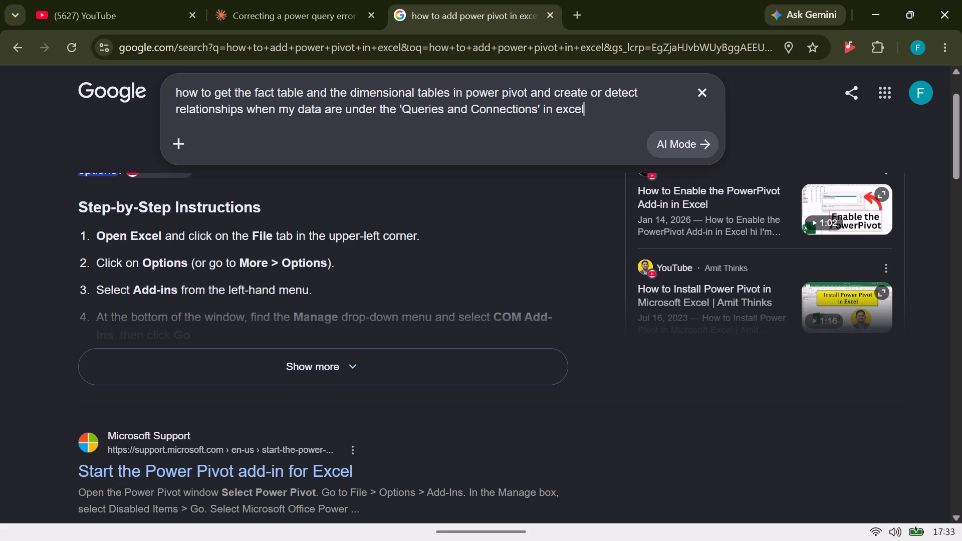
key(Return)
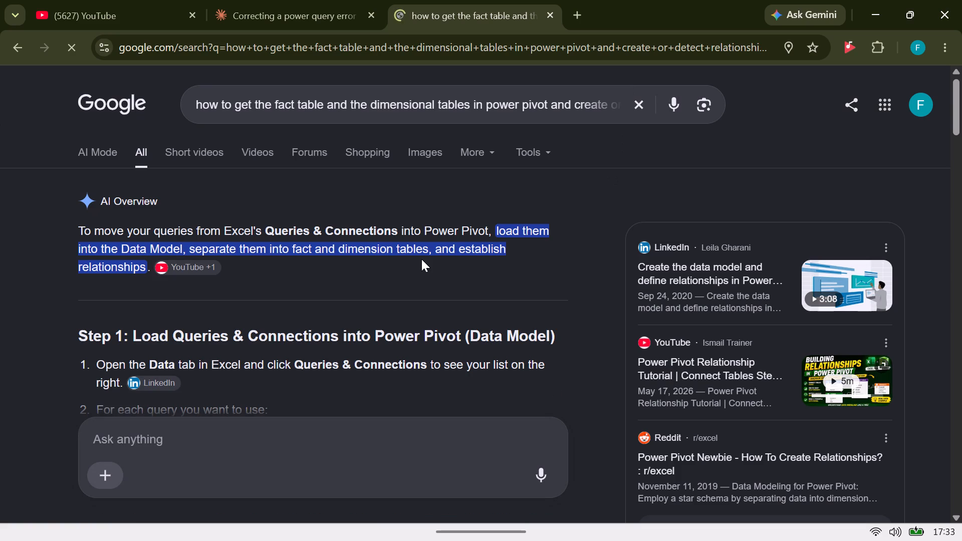
Read the AI Overview's instructions for loading queries and connections into the Power Pivot data model.
drag(957, 127, 959, 144)
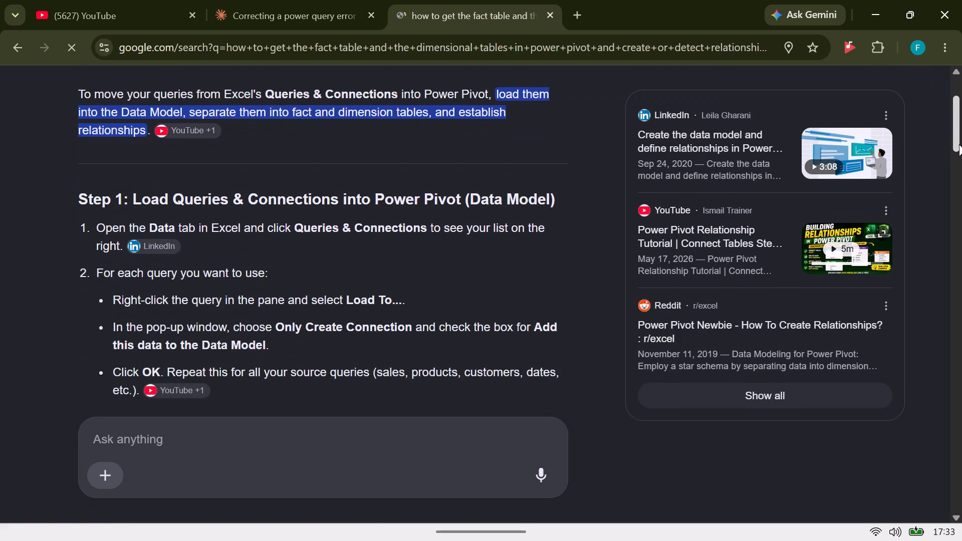
drag(959, 144, 961, 153)
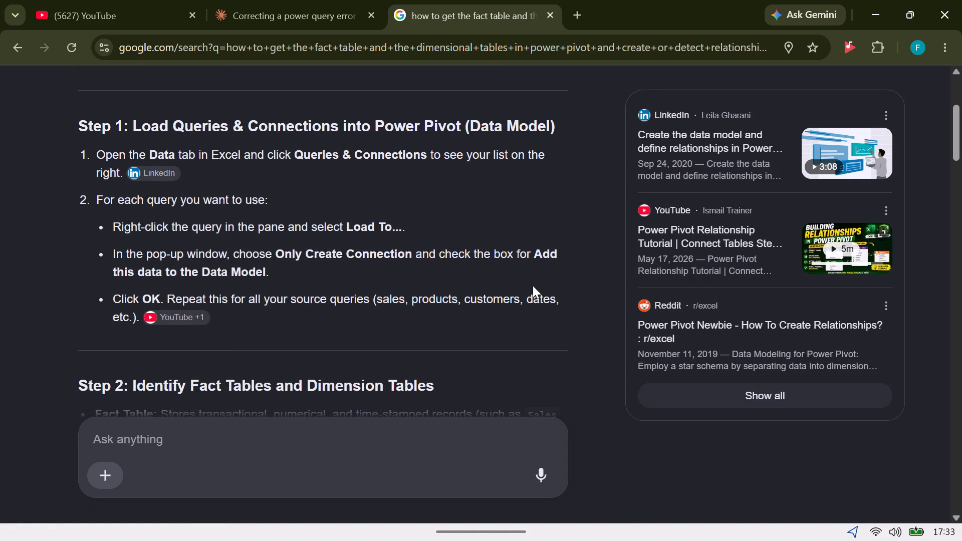
drag(317, 115, 370, 220)
click(455, 215)
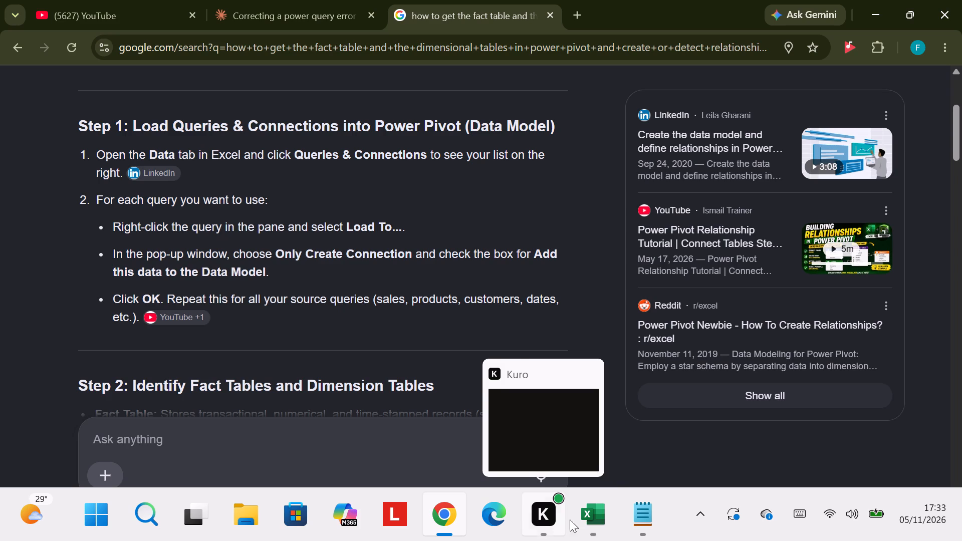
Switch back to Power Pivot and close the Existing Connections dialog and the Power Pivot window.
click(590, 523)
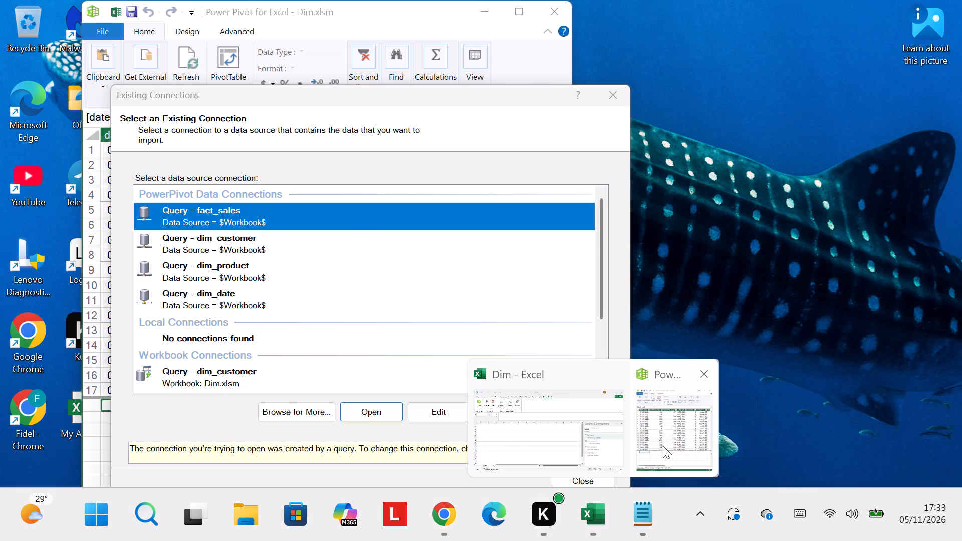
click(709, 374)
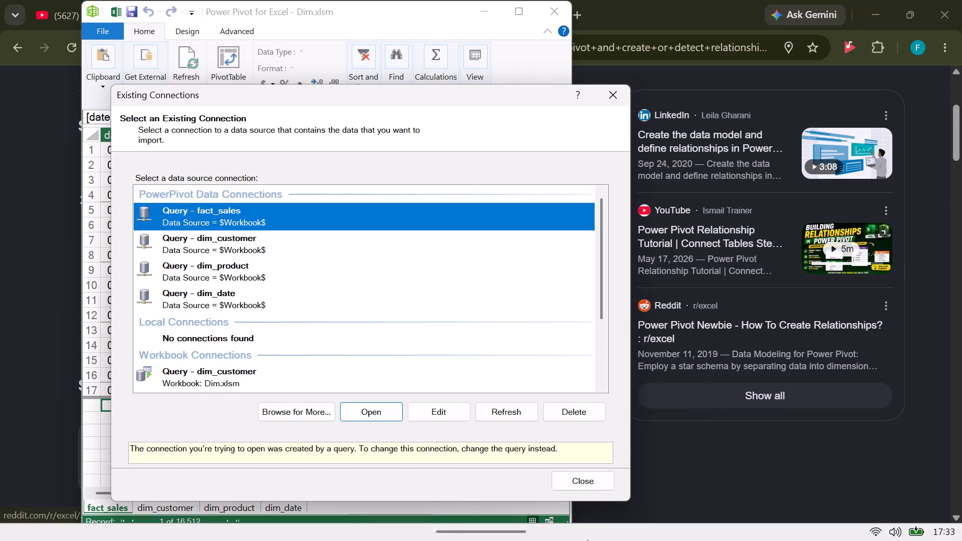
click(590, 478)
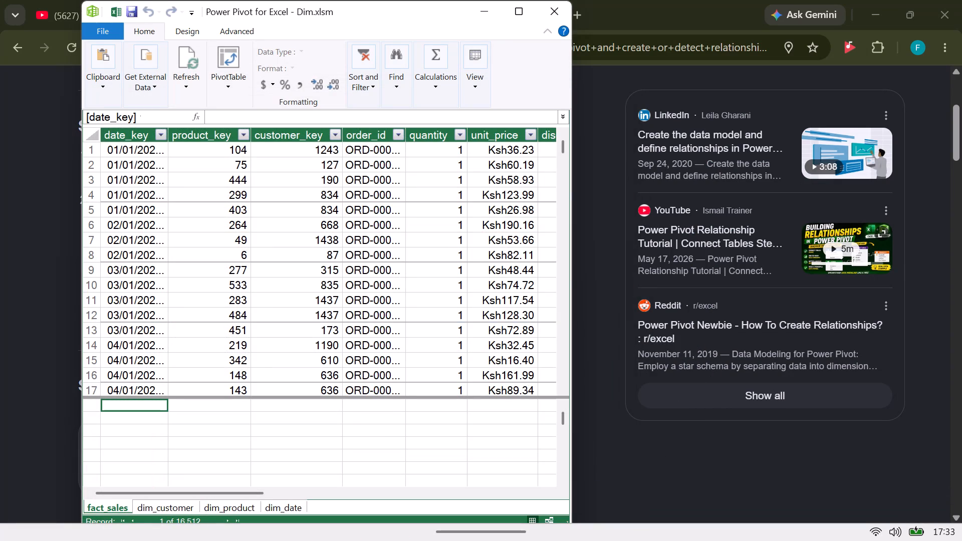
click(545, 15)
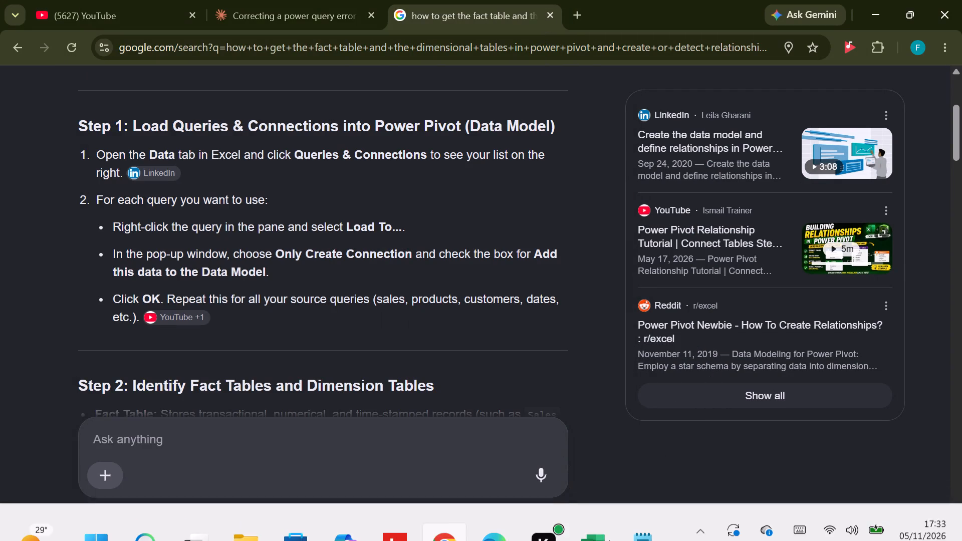
Switch to the Dim workbook in Excel and load the fact_sales query as connection only, added to the Data Model.
click(593, 502)
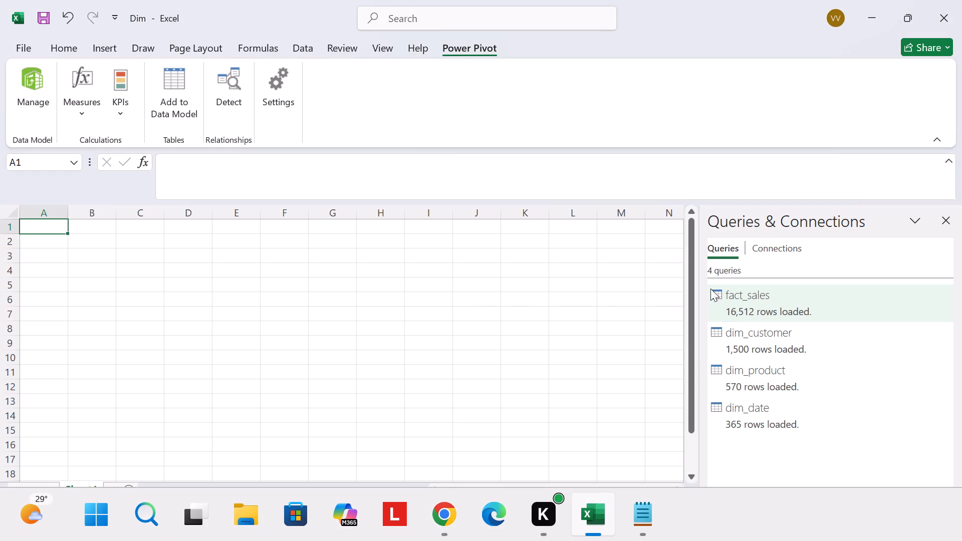
right_click(758, 297)
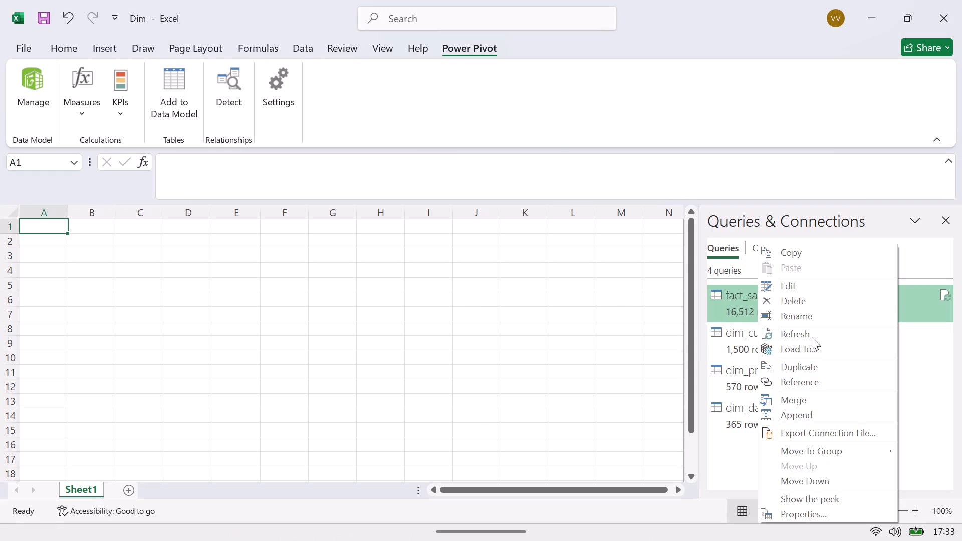
click(815, 348)
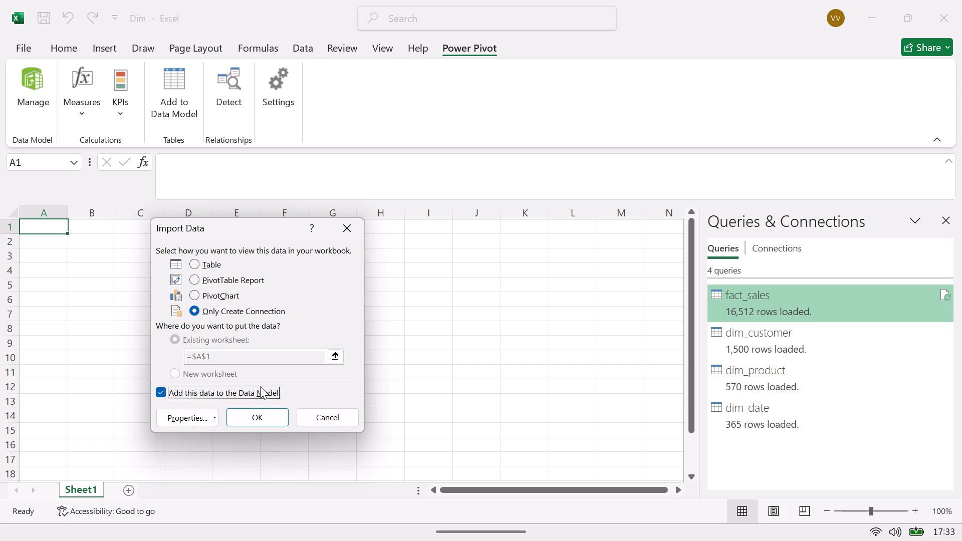
click(244, 415)
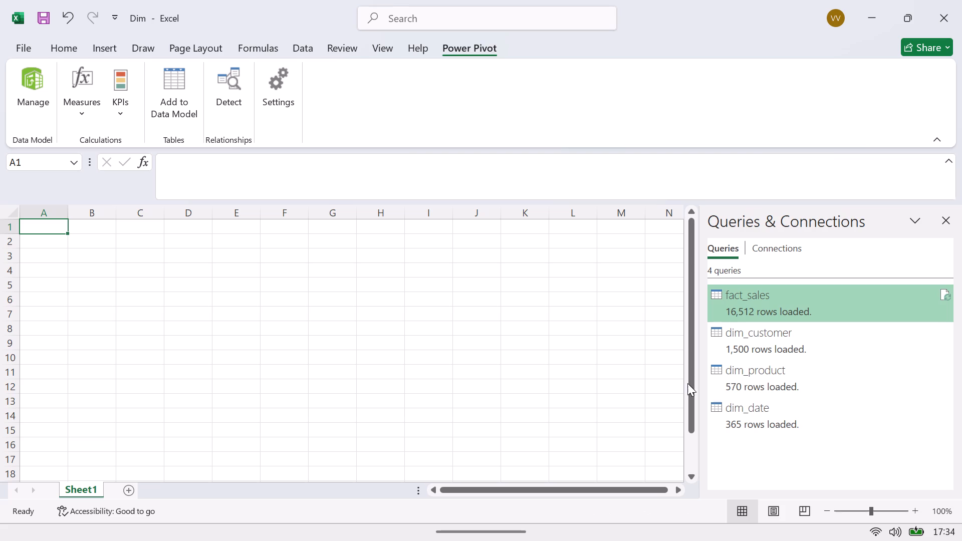
Load the dim_customer, dim_product and dim_date queries as connection only, each added to the Data Model.
right_click(742, 352)
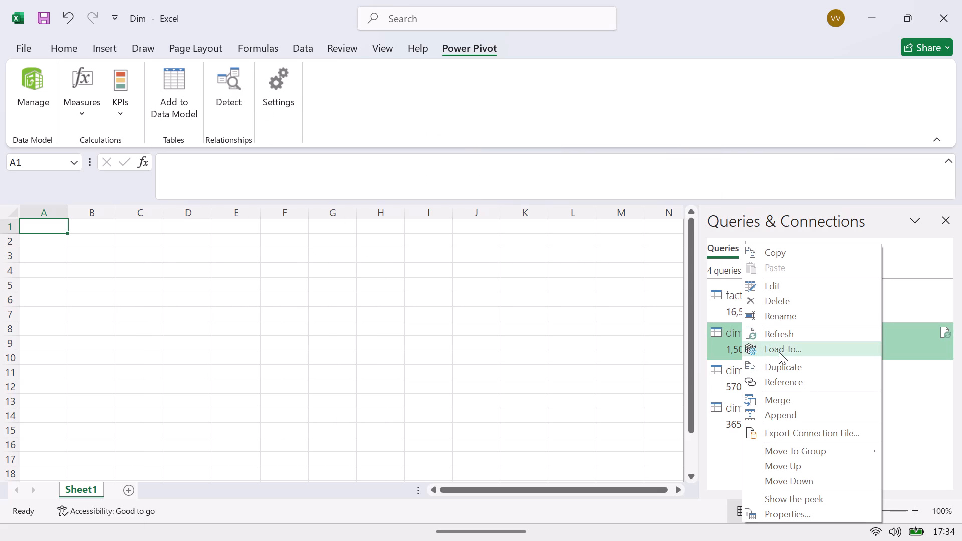
click(779, 352)
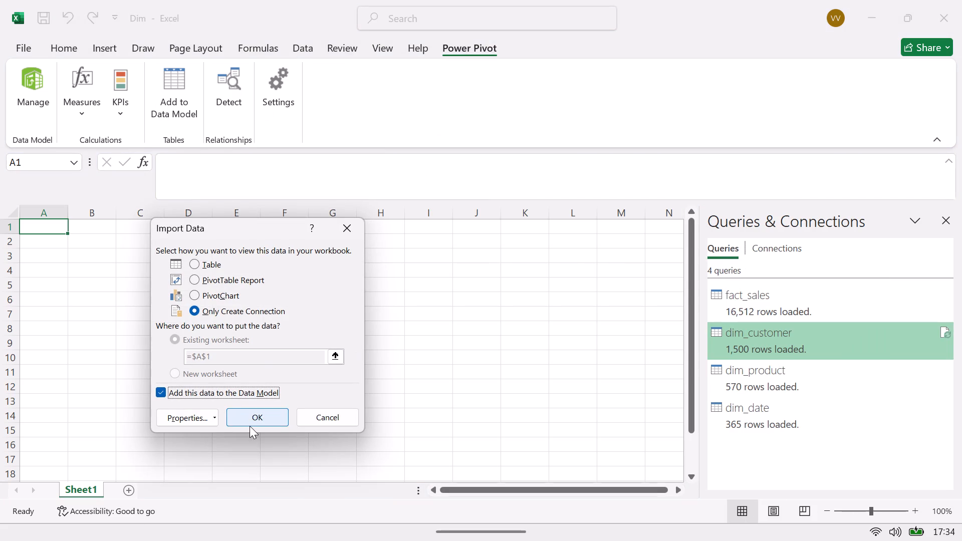
click(256, 421)
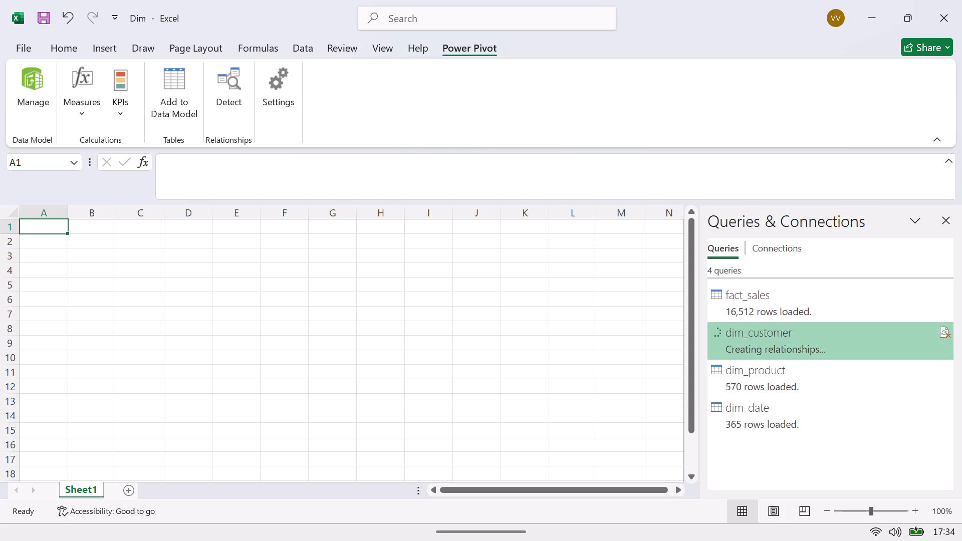
right_click(757, 387)
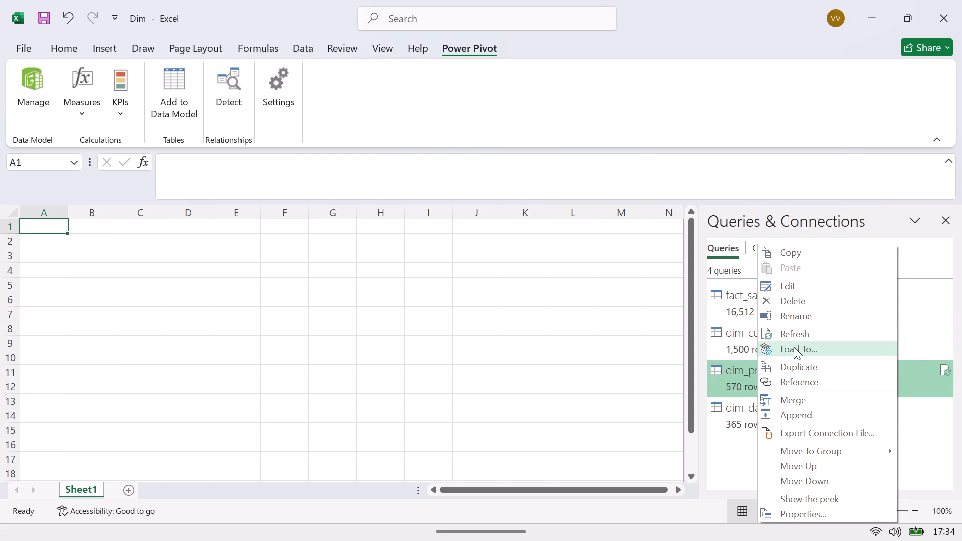
click(794, 347)
click(268, 423)
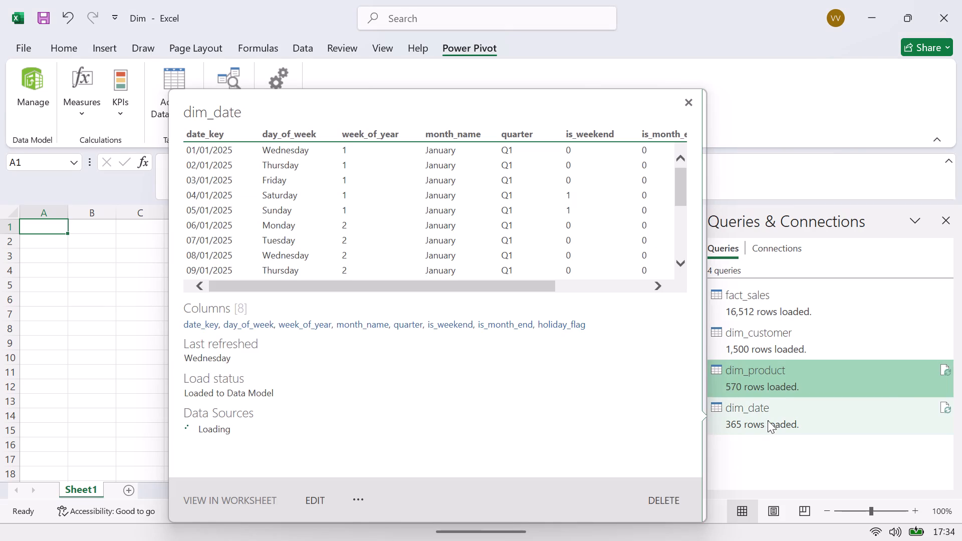
right_click(768, 420)
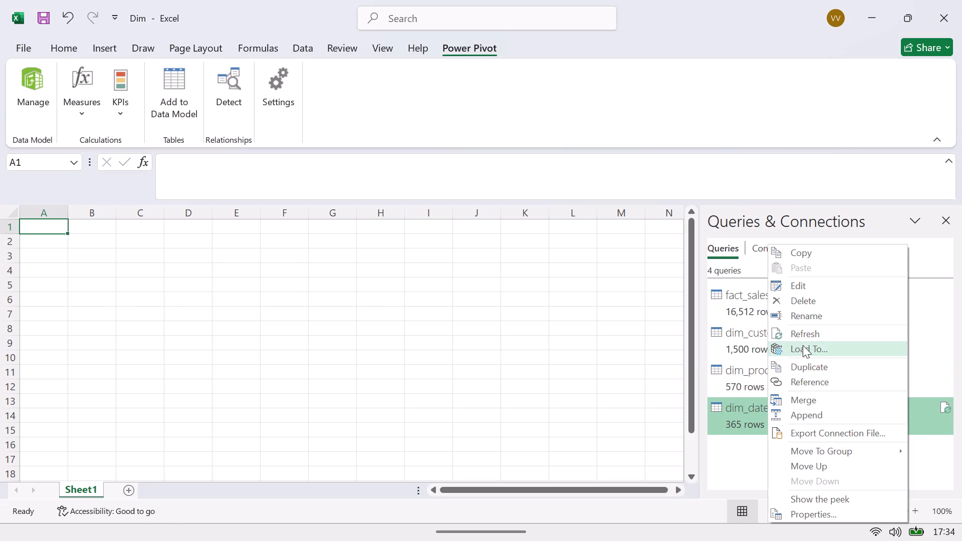
click(803, 345)
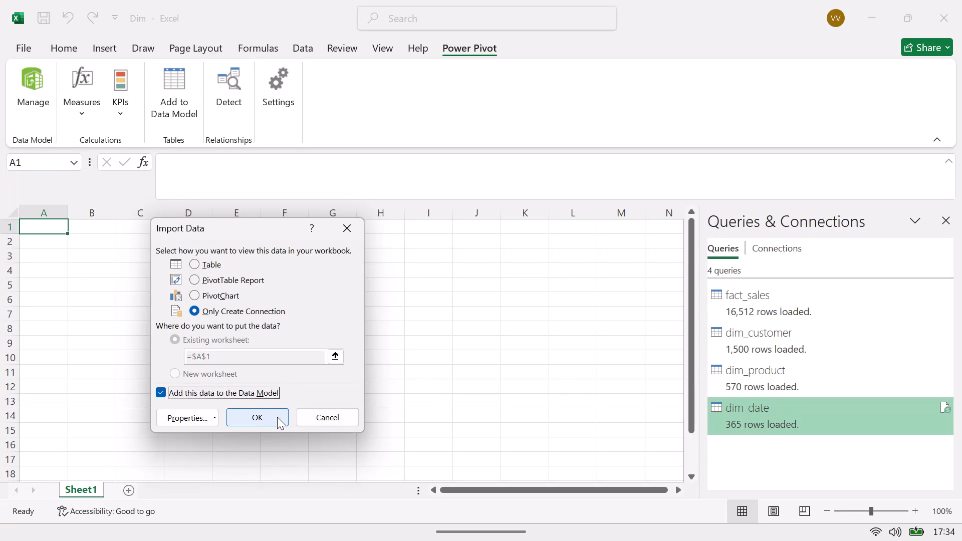
click(277, 417)
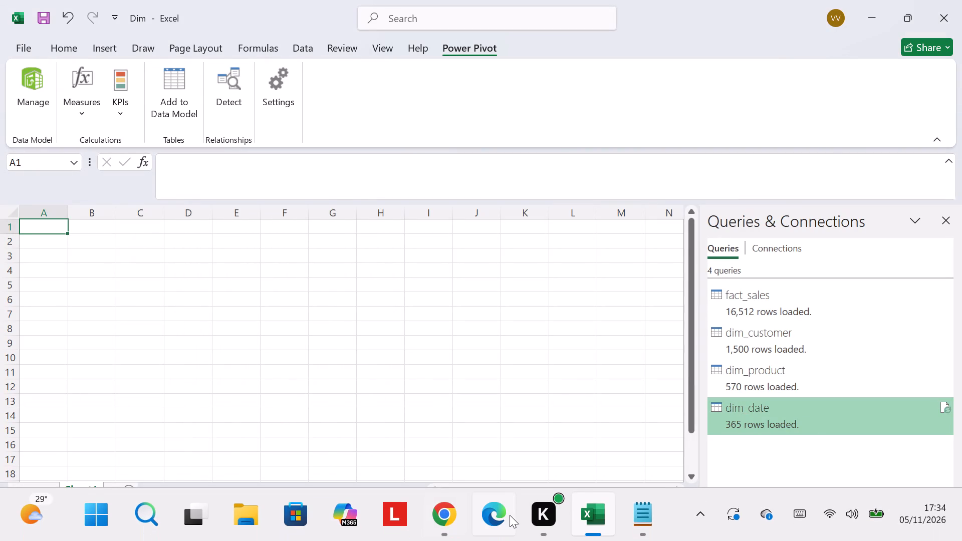
Switch to Chrome and read the AI Overview's Step 2 on identifying fact tables and dimension tables.
click(430, 536)
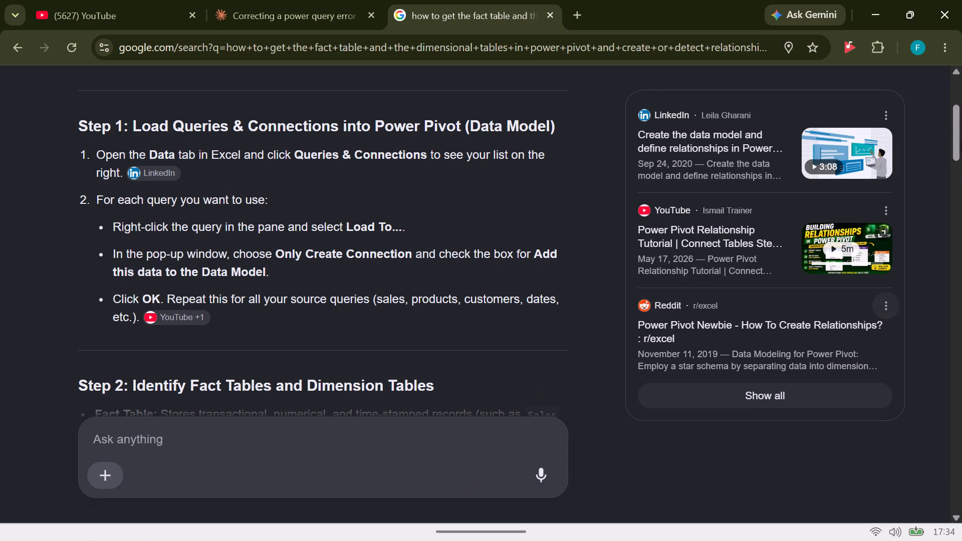
drag(961, 130, 958, 137)
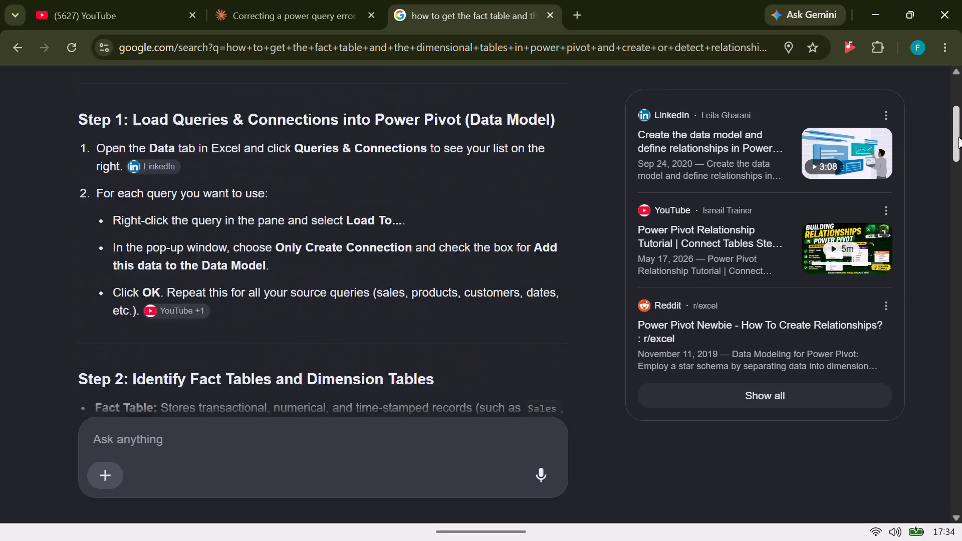
drag(958, 137, 953, 158)
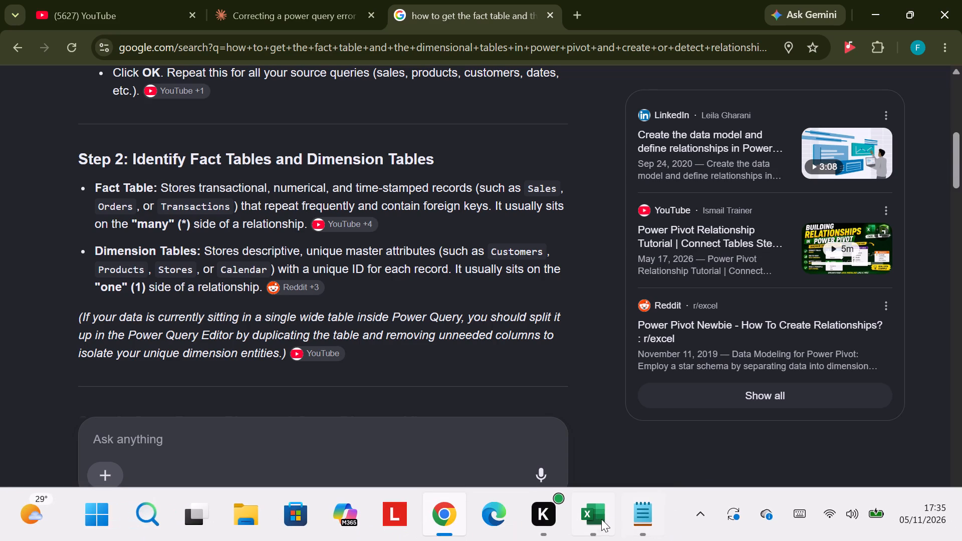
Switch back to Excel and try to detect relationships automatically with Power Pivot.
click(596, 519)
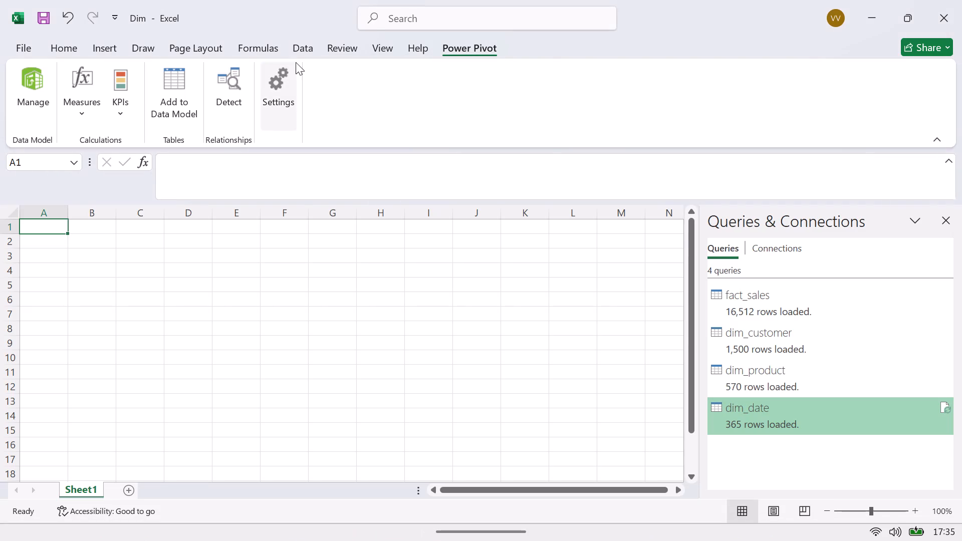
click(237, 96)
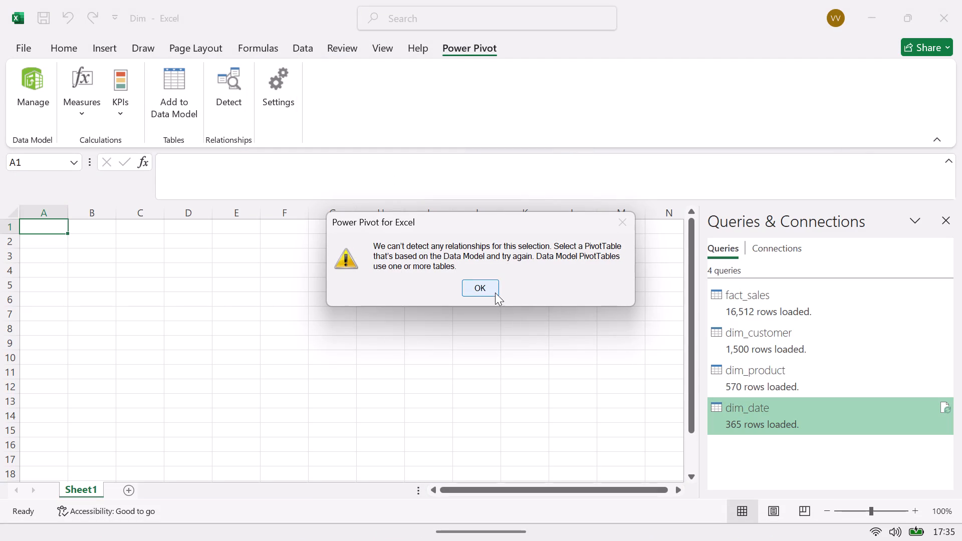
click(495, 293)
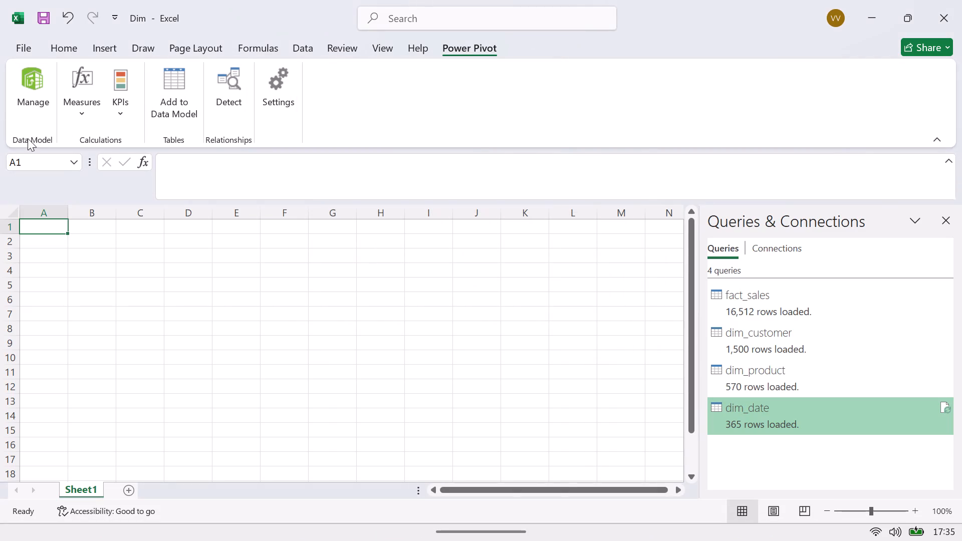
Open the data model in Power Pivot and examine the dim_customer, dim_product and dim_date tables and the list of relationships.
click(30, 116)
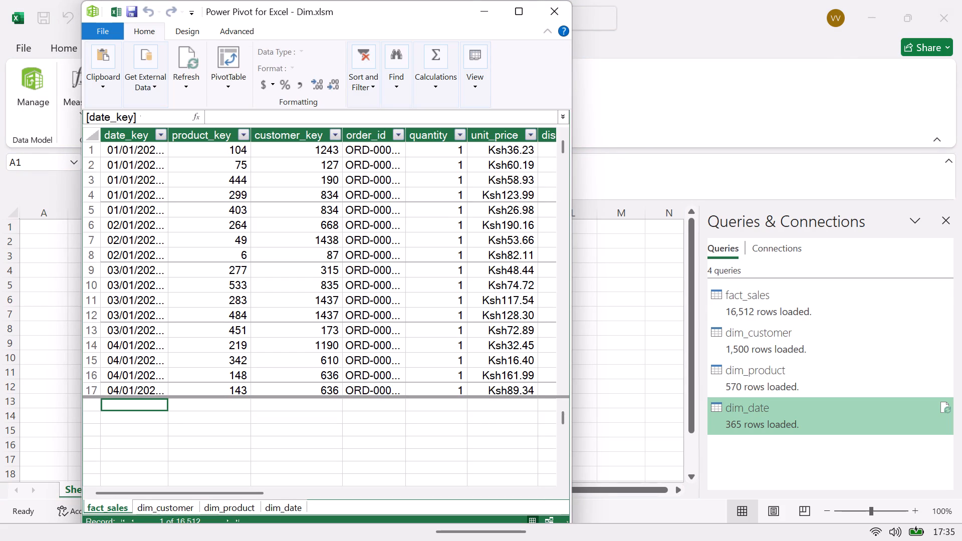
click(160, 506)
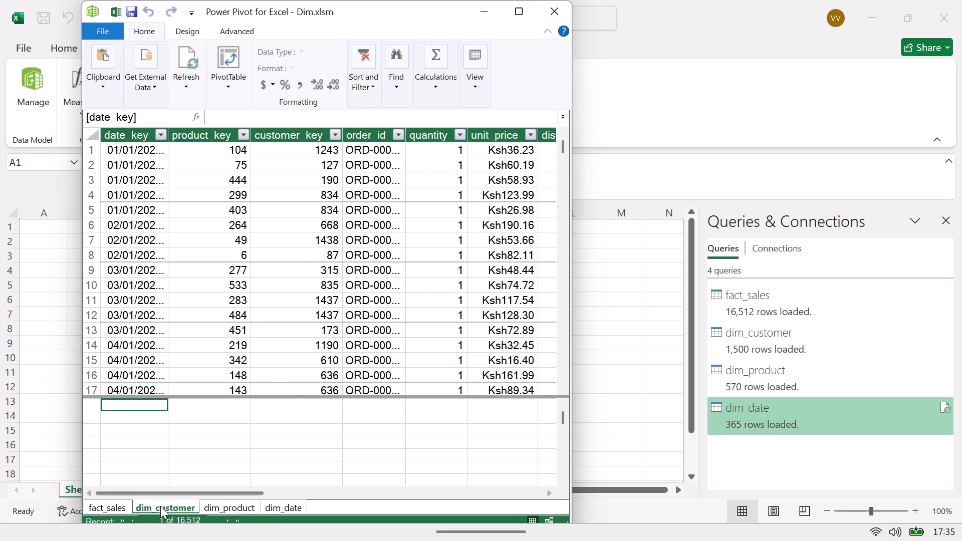
click(215, 508)
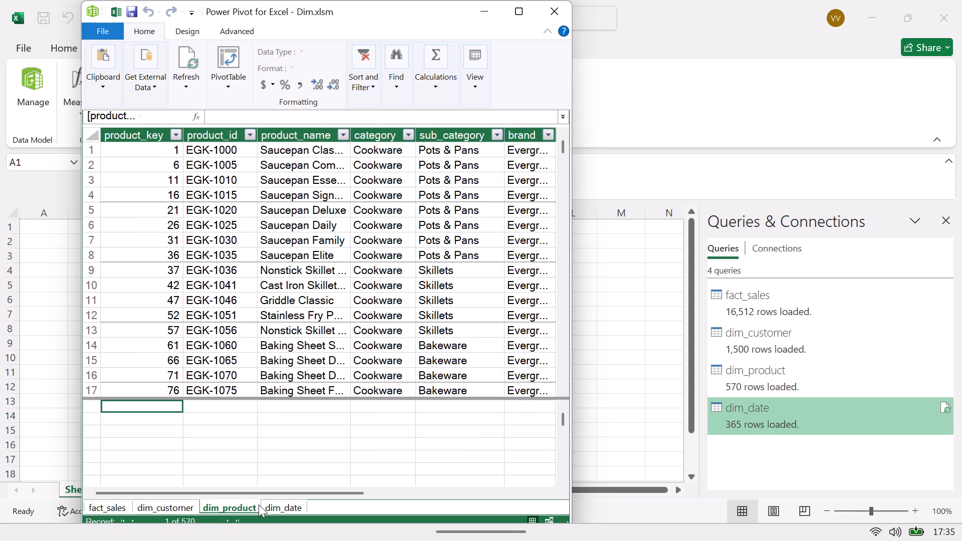
click(259, 504)
click(269, 504)
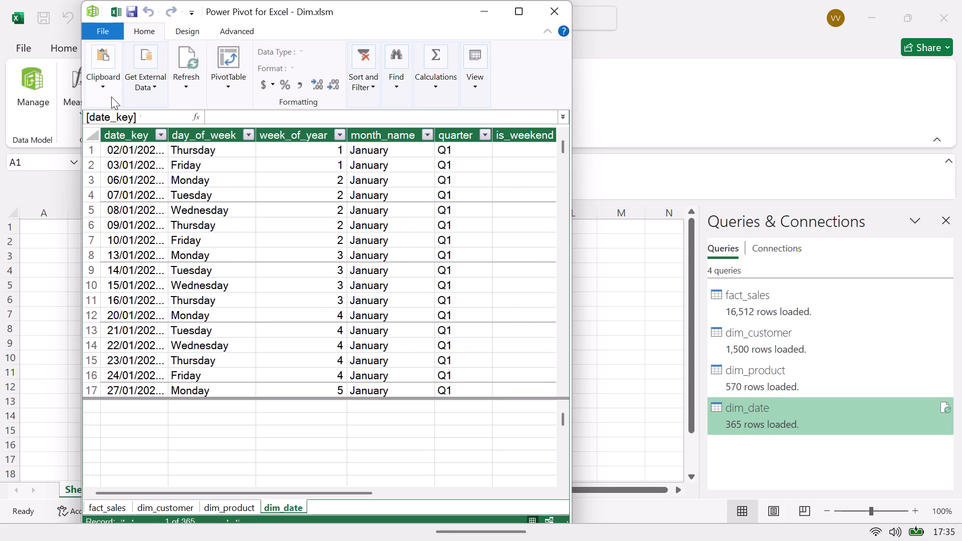
click(194, 33)
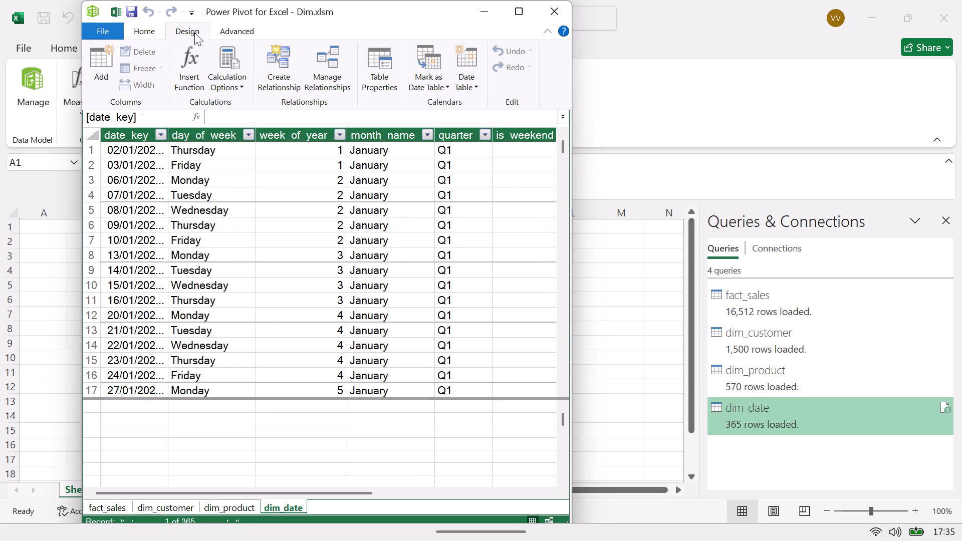
click(343, 70)
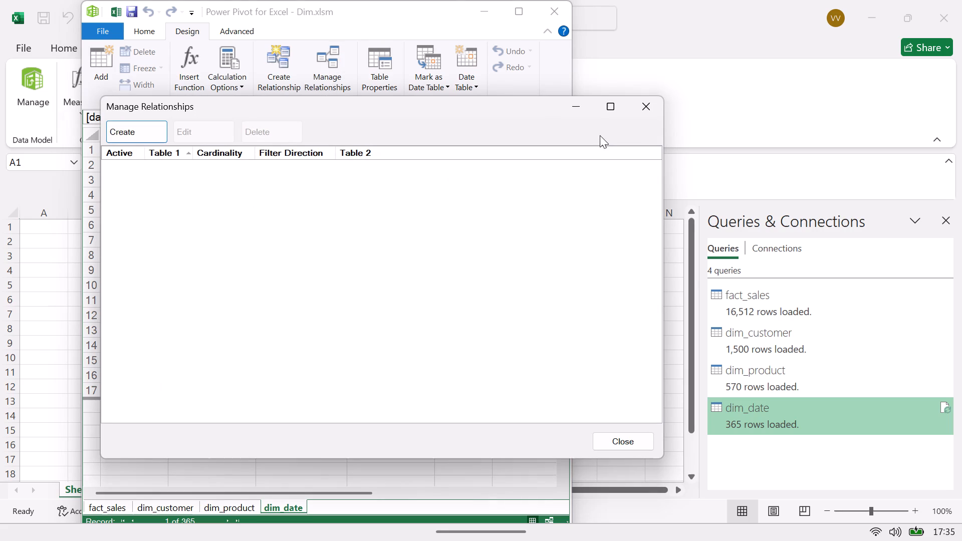
click(637, 112)
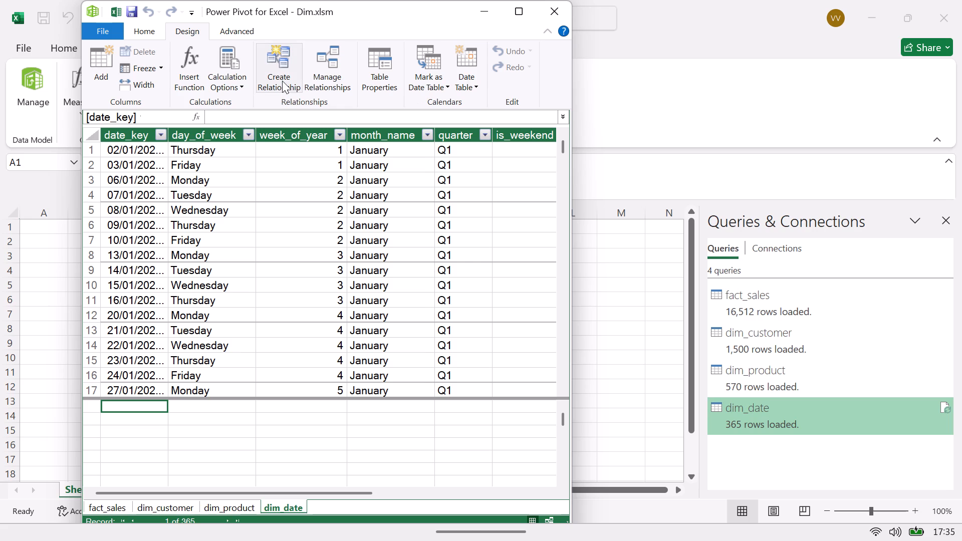
Create an active relationship between date_key in dim_date and date_key in fact_sales, and return to the Dim workbook.
click(280, 45)
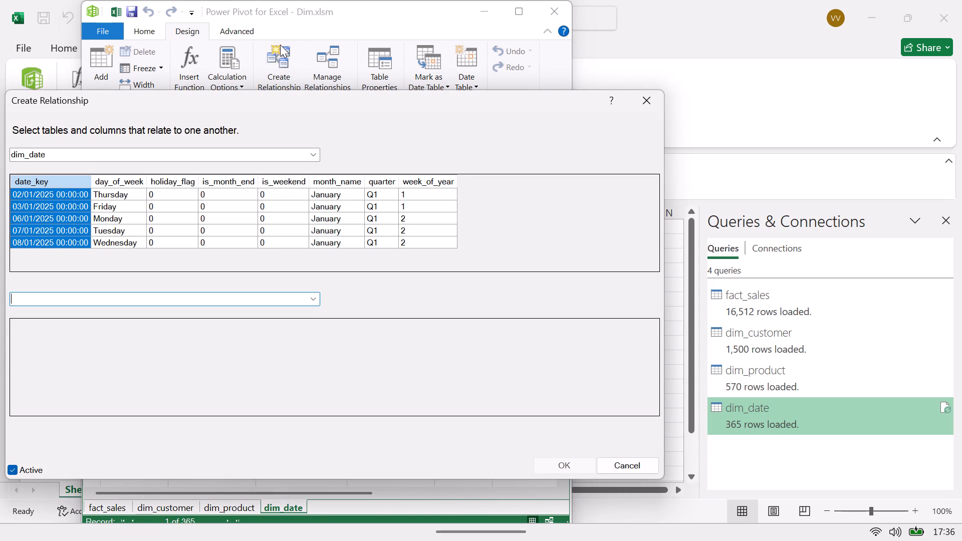
click(312, 299)
click(312, 299)
click(312, 299)
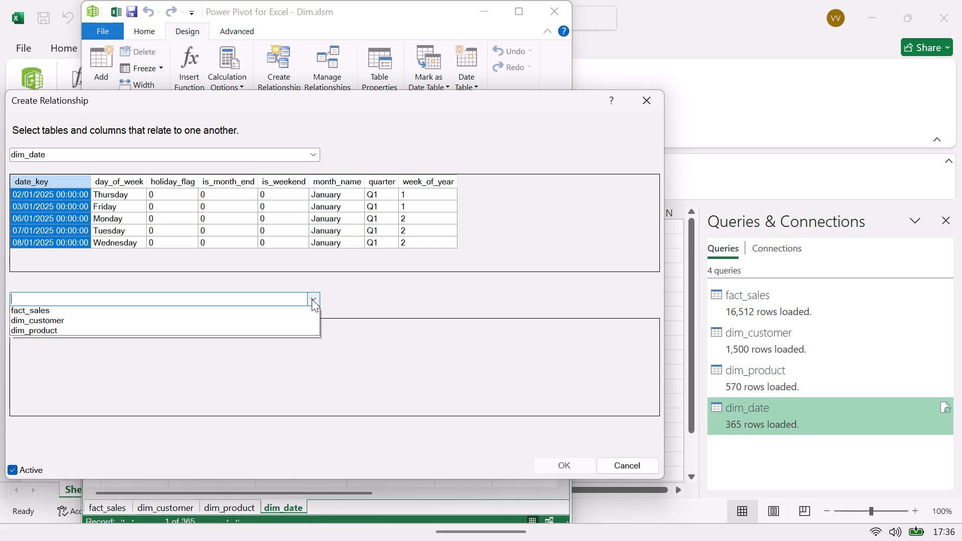
click(117, 315)
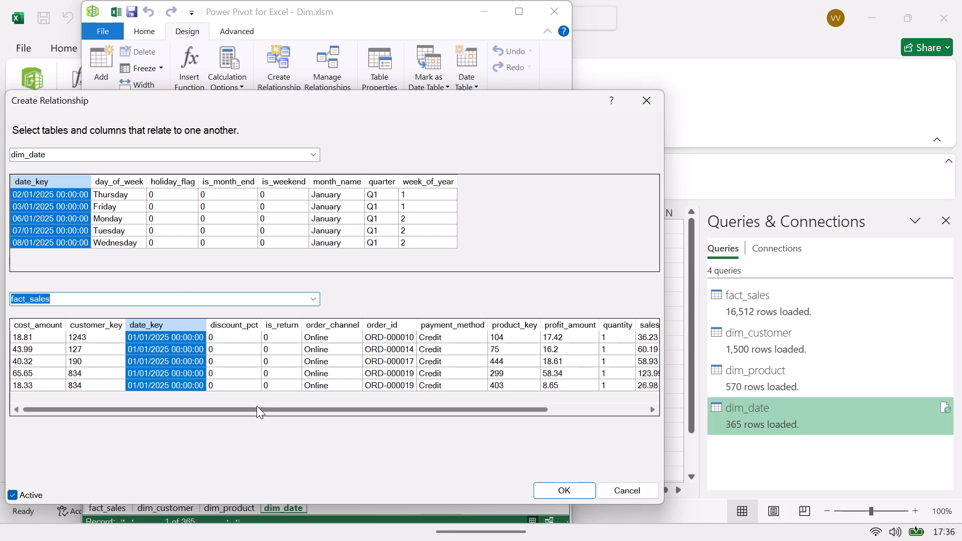
drag(257, 406, 108, 466)
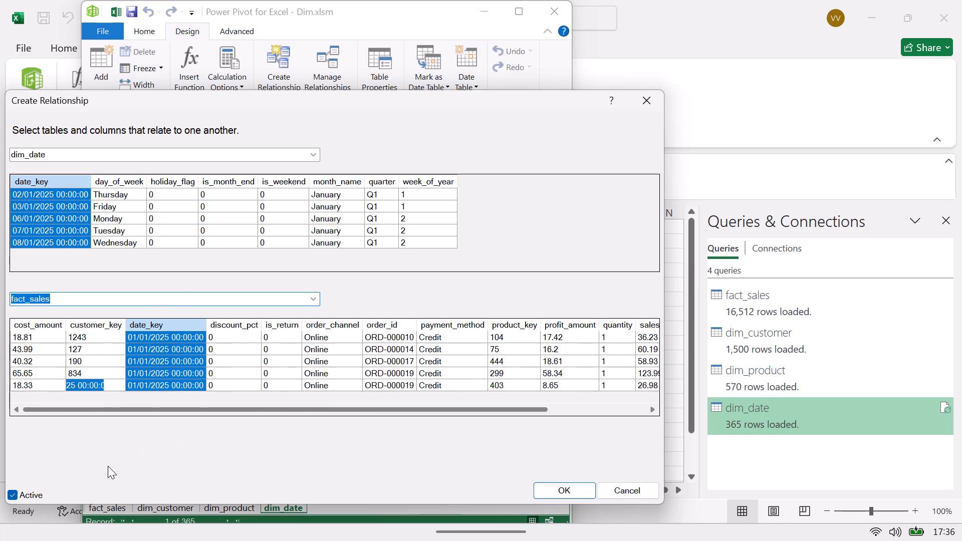
drag(108, 466, 405, 419)
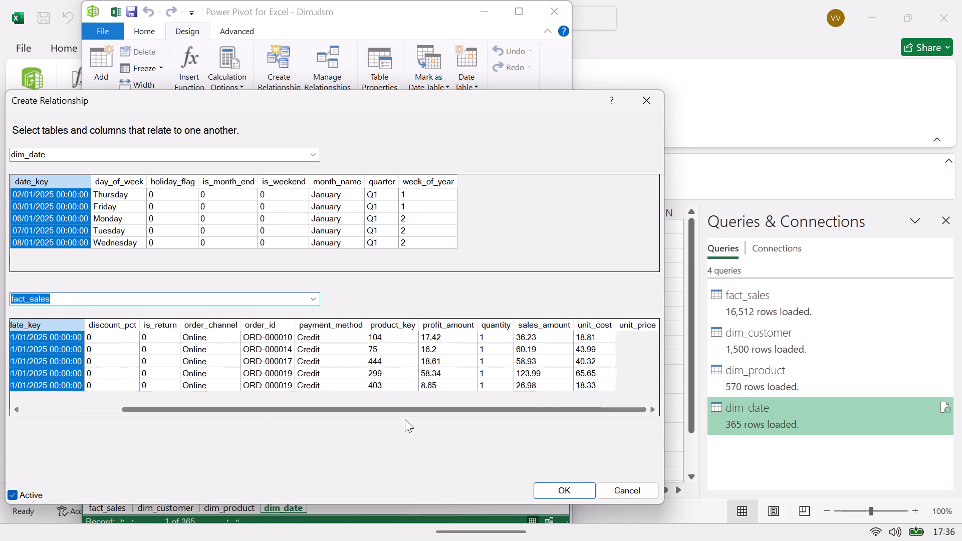
drag(405, 419, 452, 414)
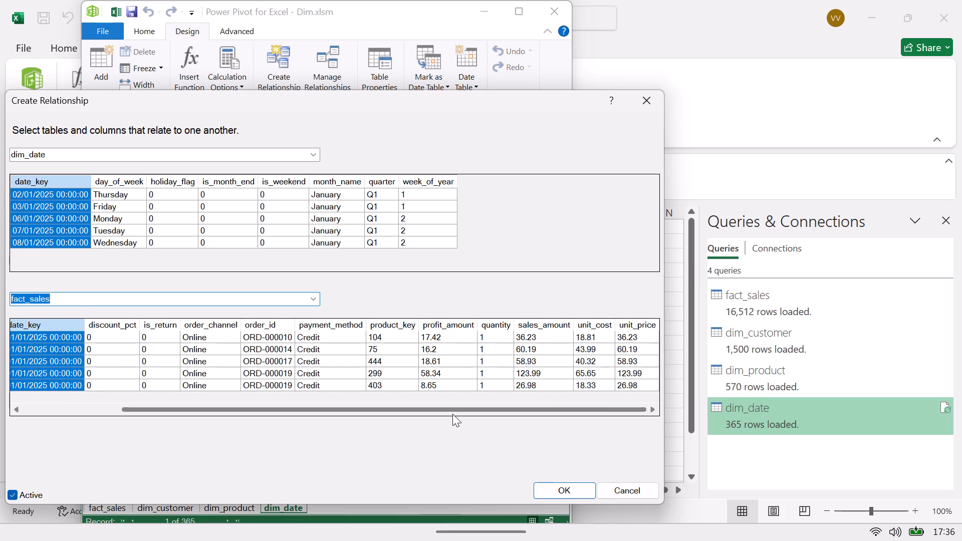
drag(452, 414, 313, 453)
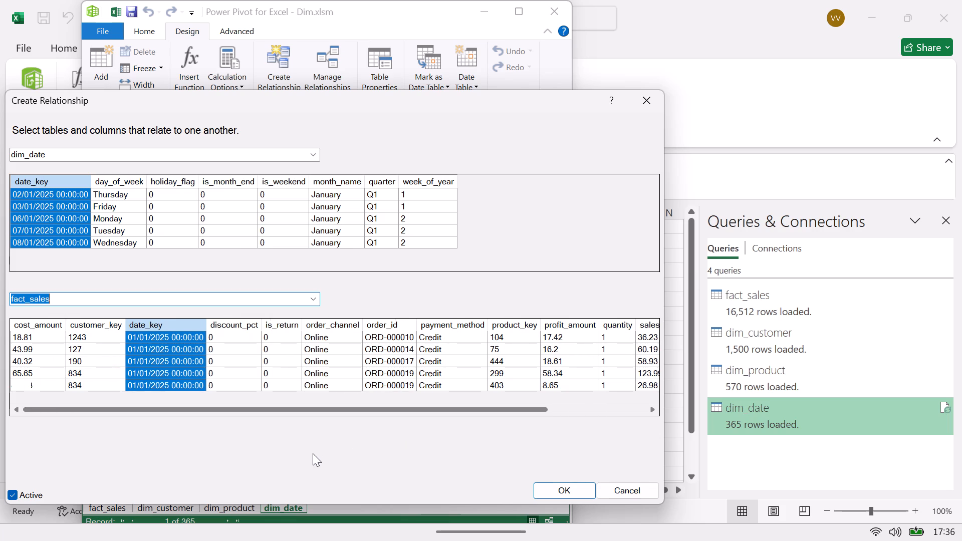
drag(313, 453, 302, 462)
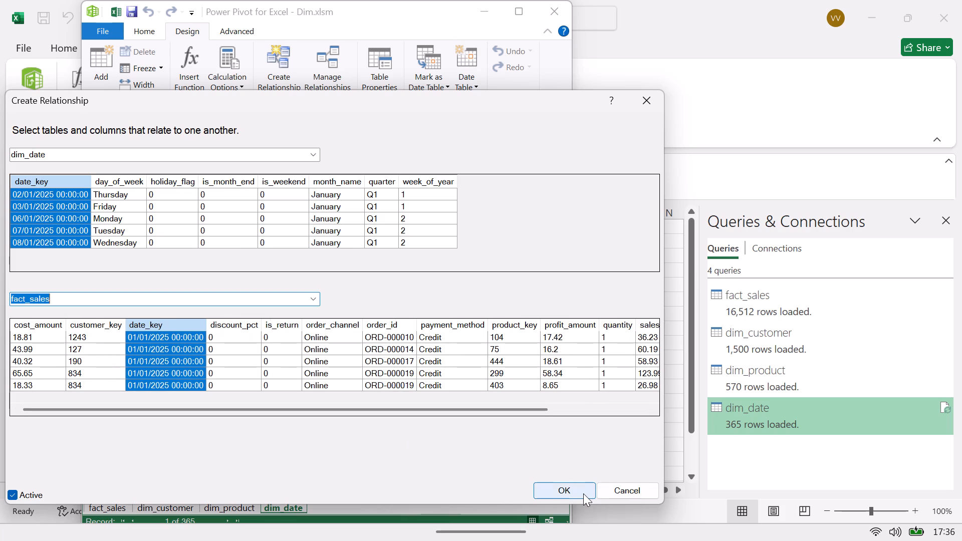
click(583, 493)
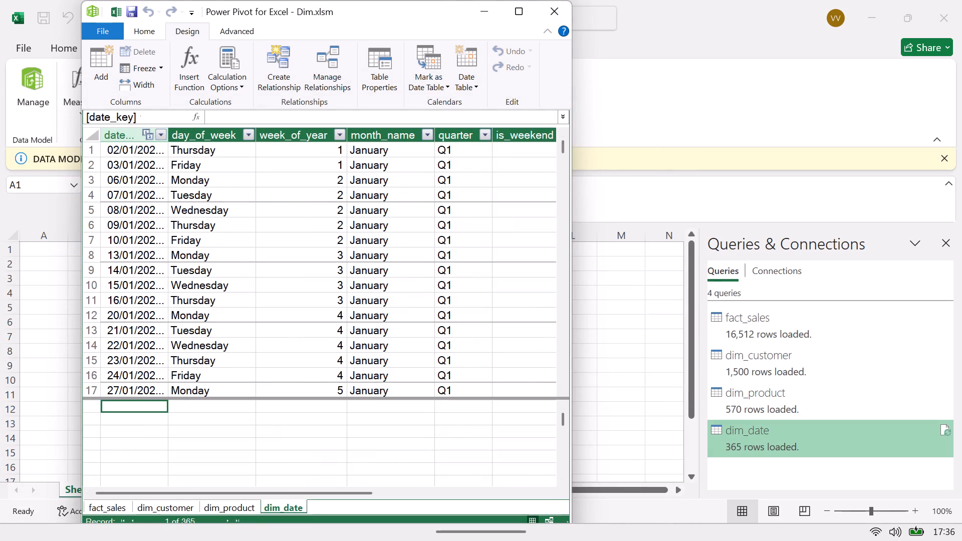
click(709, 124)
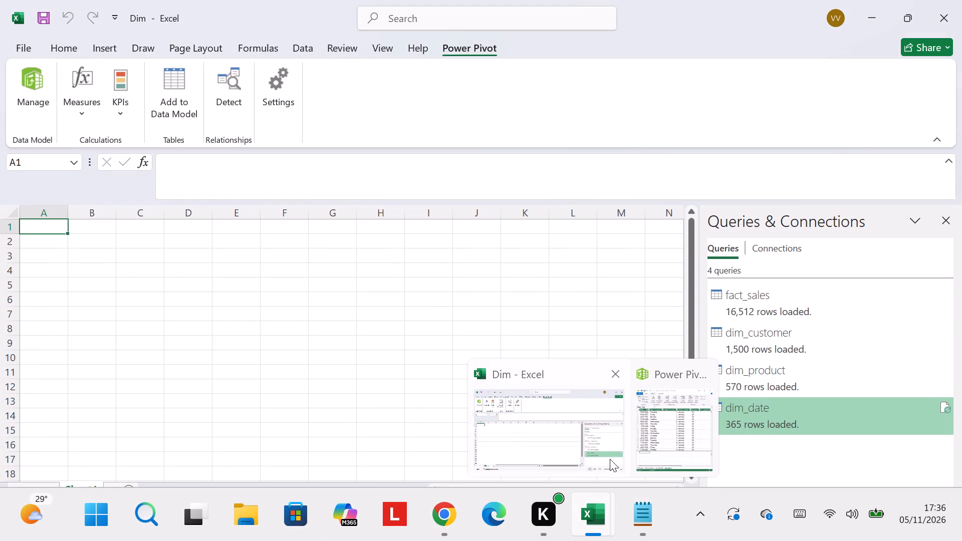
In the Power Pivot window, create an active relationship between product_key in dim_product and product_key in fact_sales.
click(647, 444)
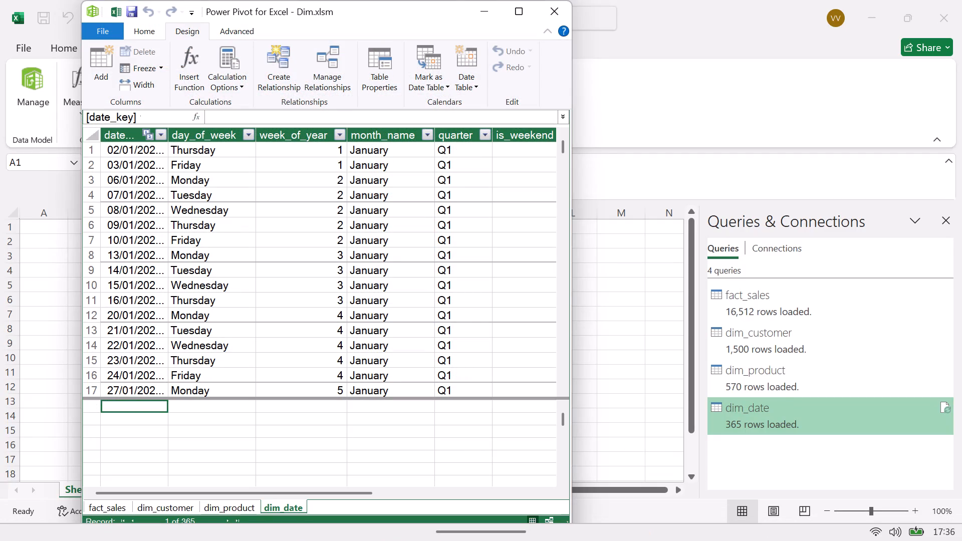
click(283, 78)
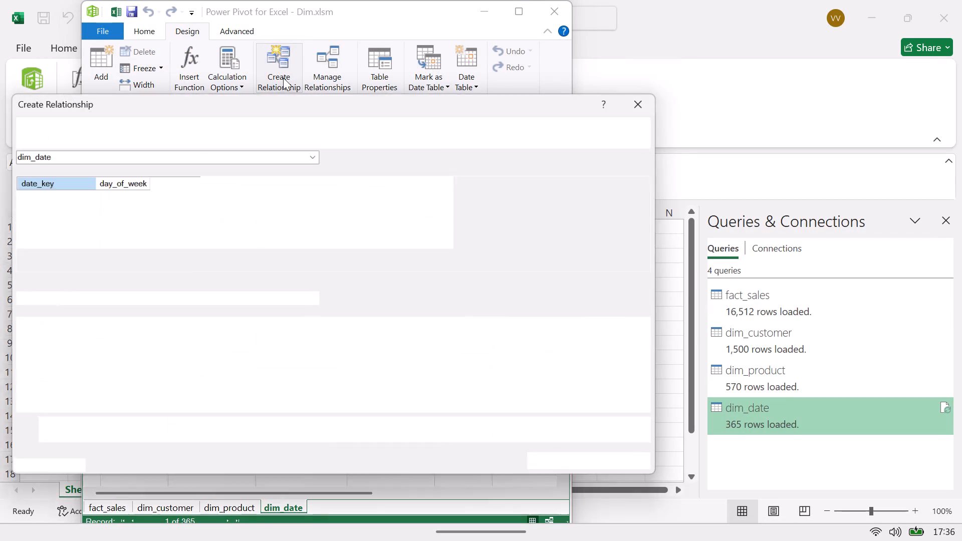
click(321, 162)
click(318, 160)
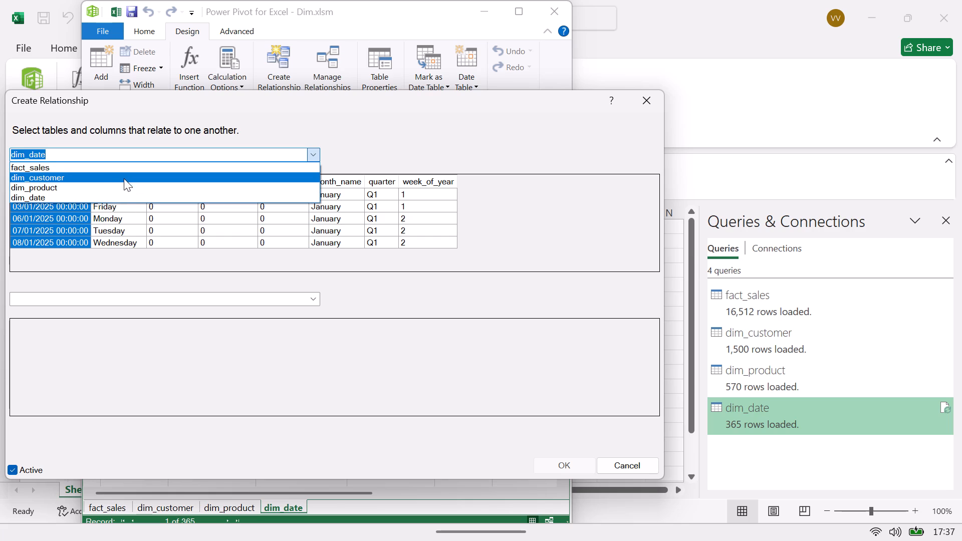
click(121, 187)
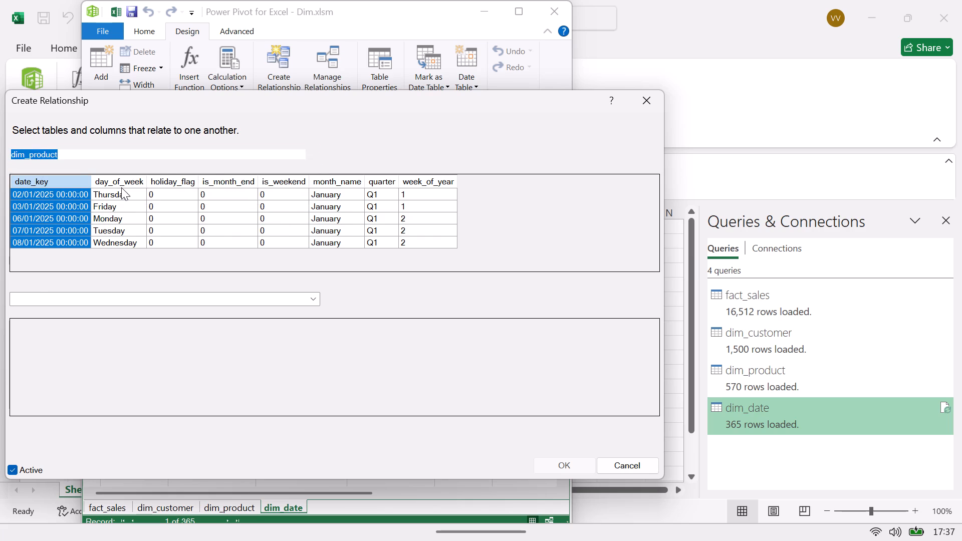
click(307, 302)
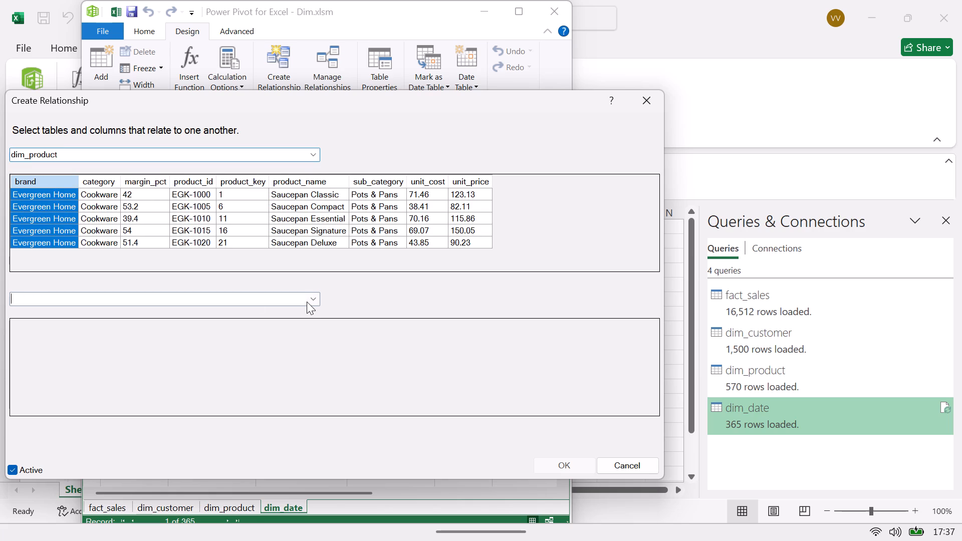
click(309, 300)
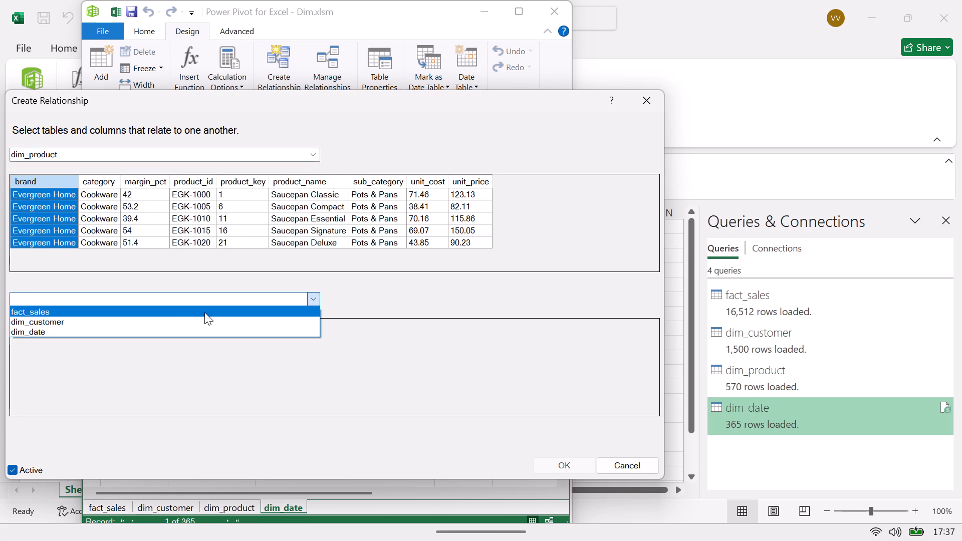
click(205, 312)
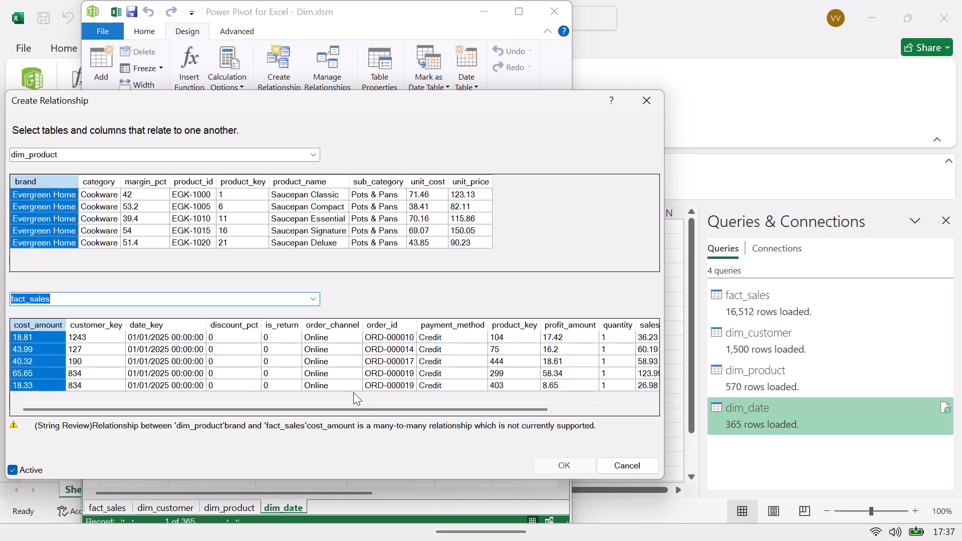
drag(371, 409, 263, 414)
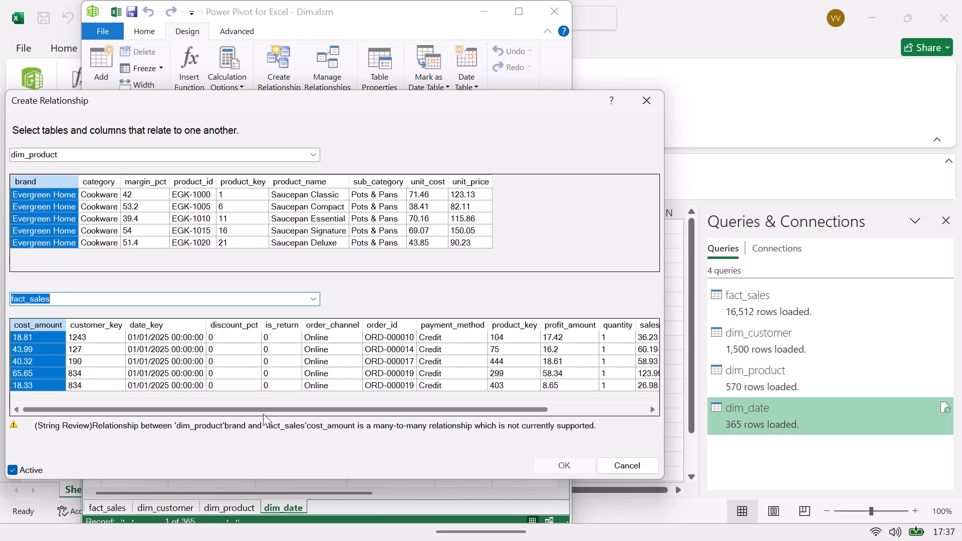
drag(263, 414, 233, 414)
drag(233, 414, 126, 433)
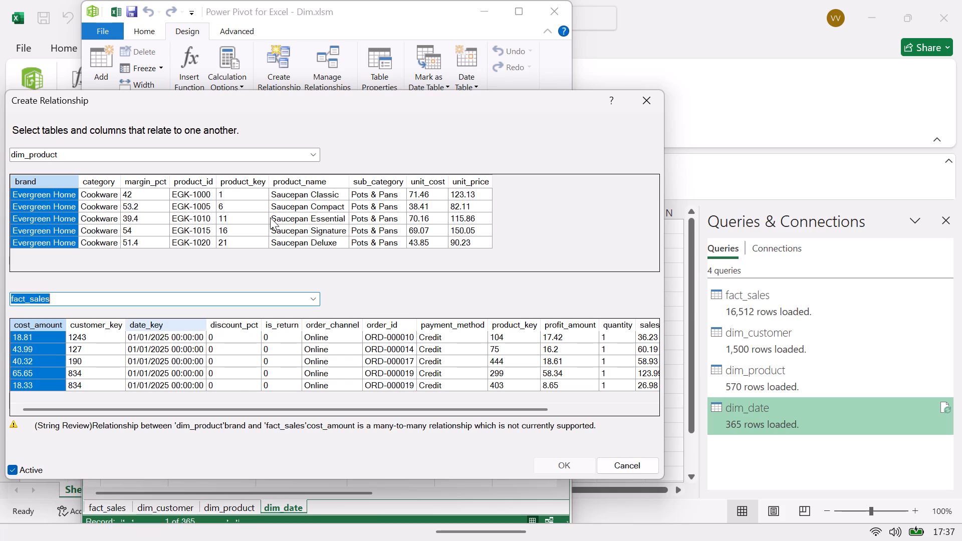
click(247, 187)
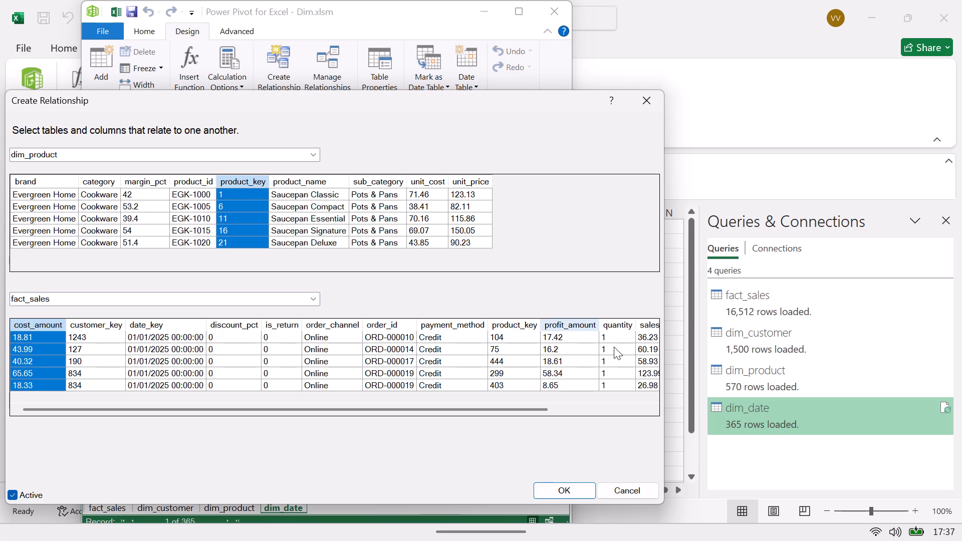
click(515, 320)
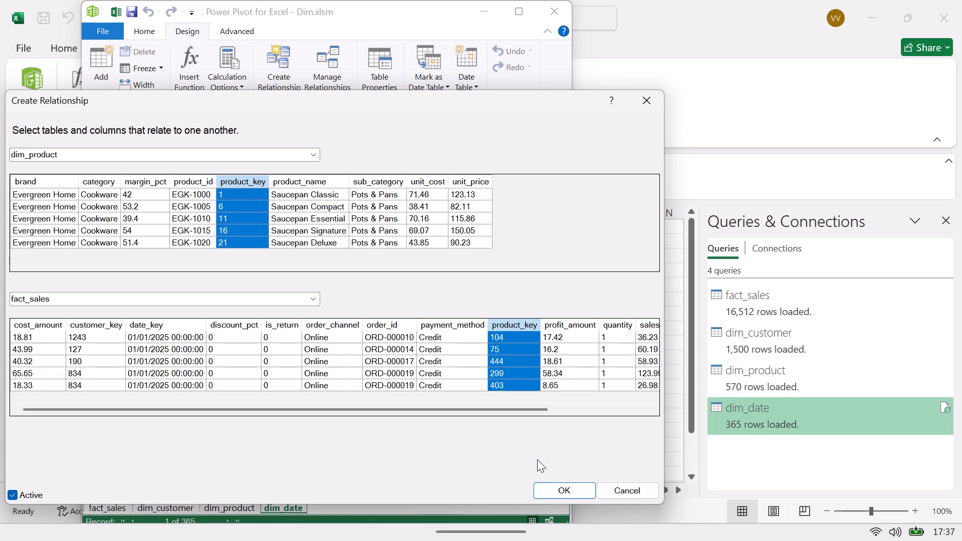
click(556, 490)
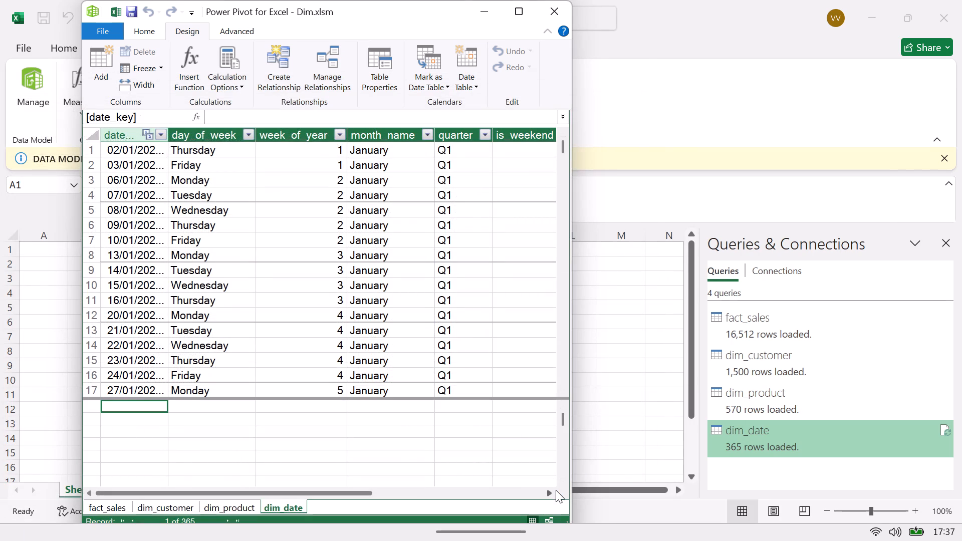
Create an active relationship between customer_key in dim_customer and customer_key in fact_sales.
click(284, 75)
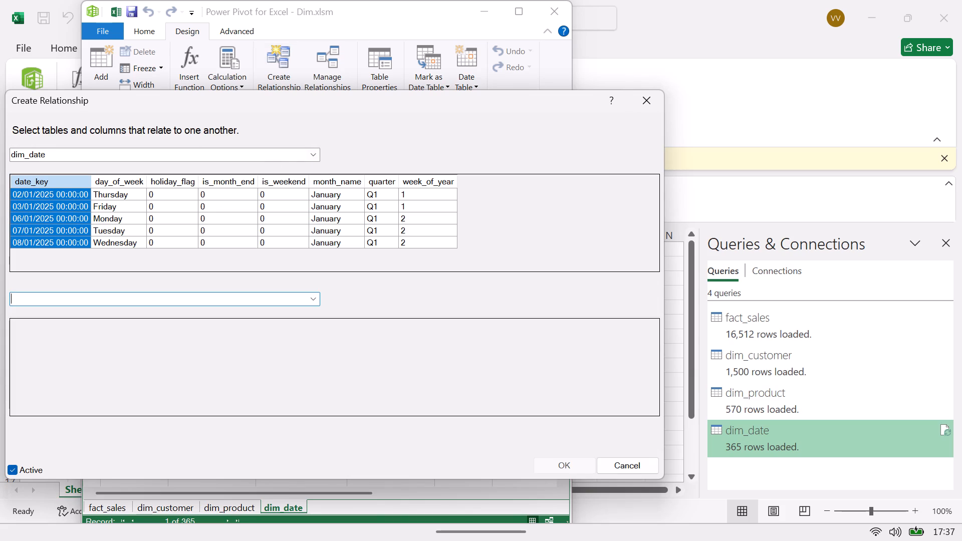
click(317, 156)
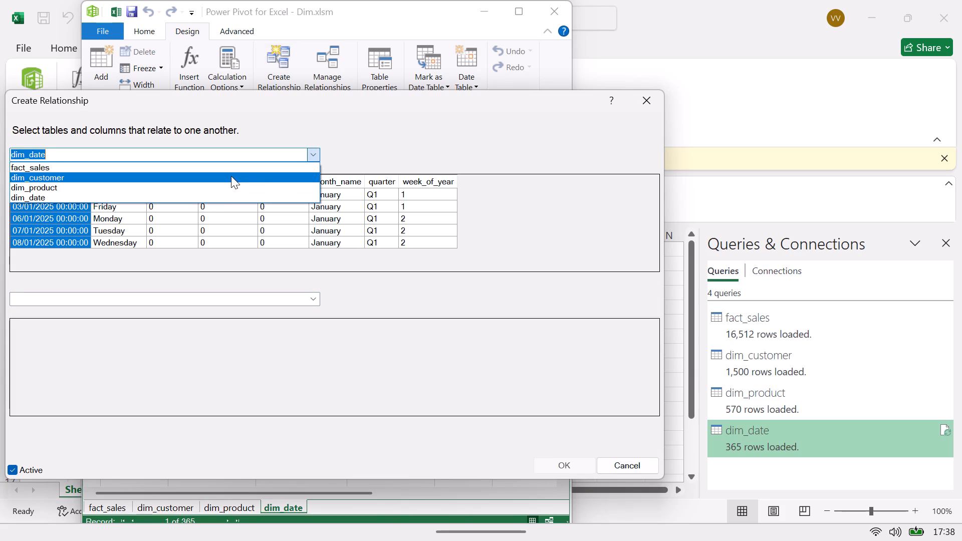
click(231, 176)
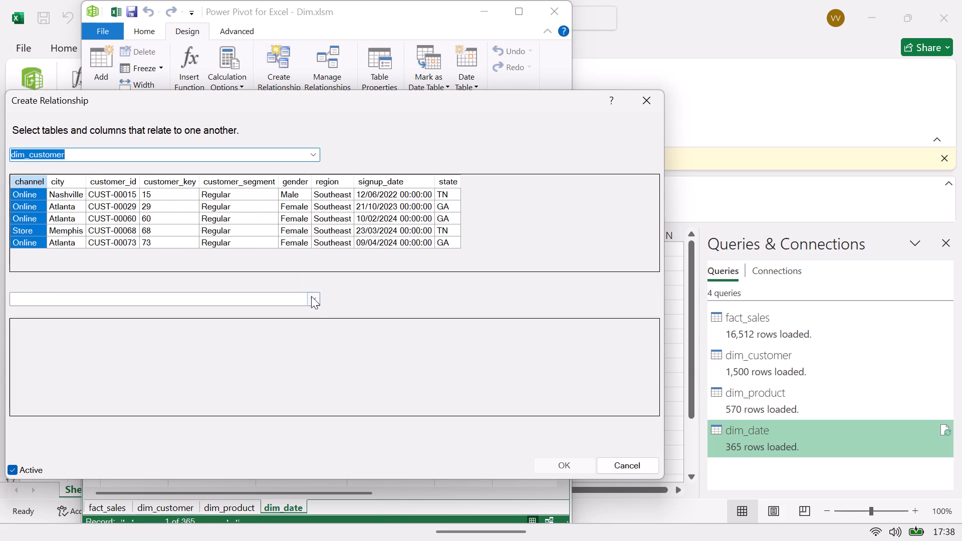
click(311, 296)
click(241, 312)
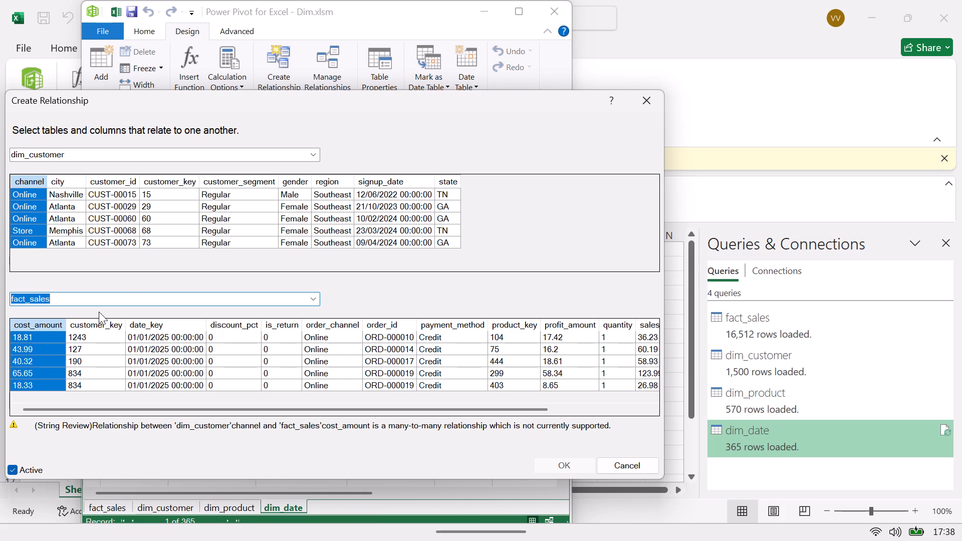
click(94, 326)
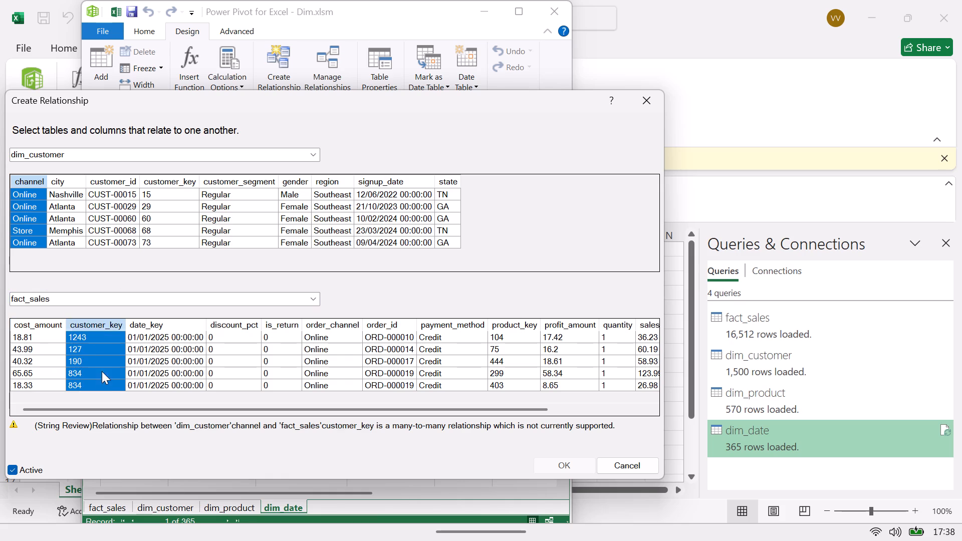
click(157, 182)
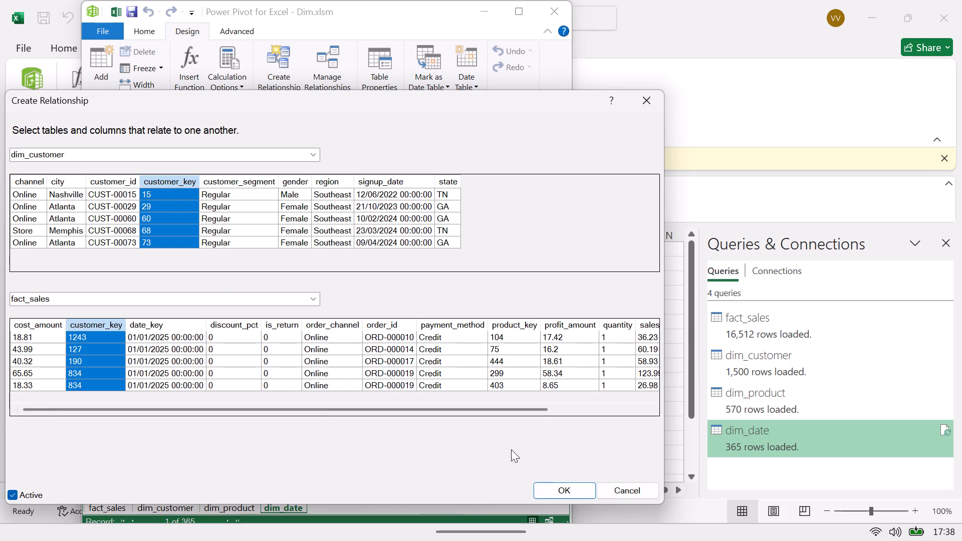
click(556, 490)
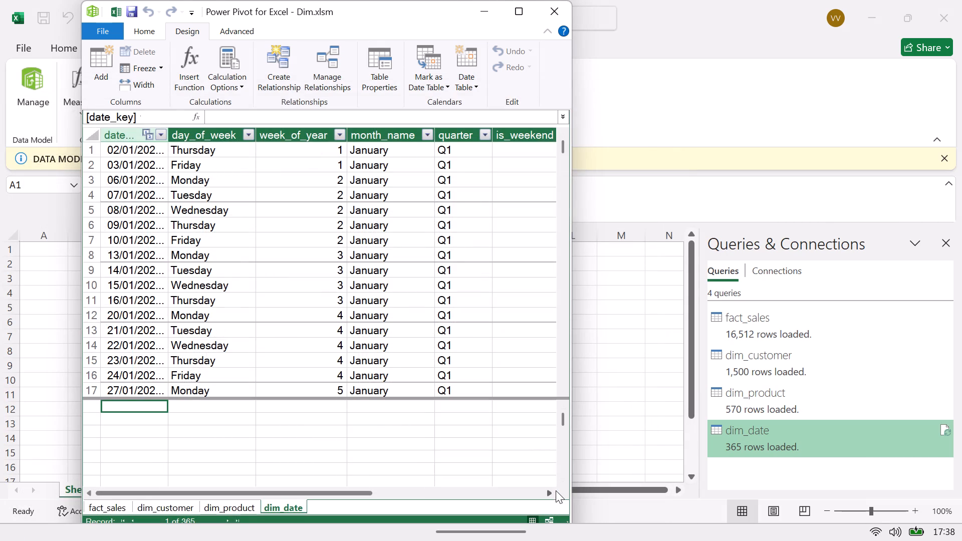
Review the data model's list of relationships between fact_sales and the dimension tables.
click(328, 59)
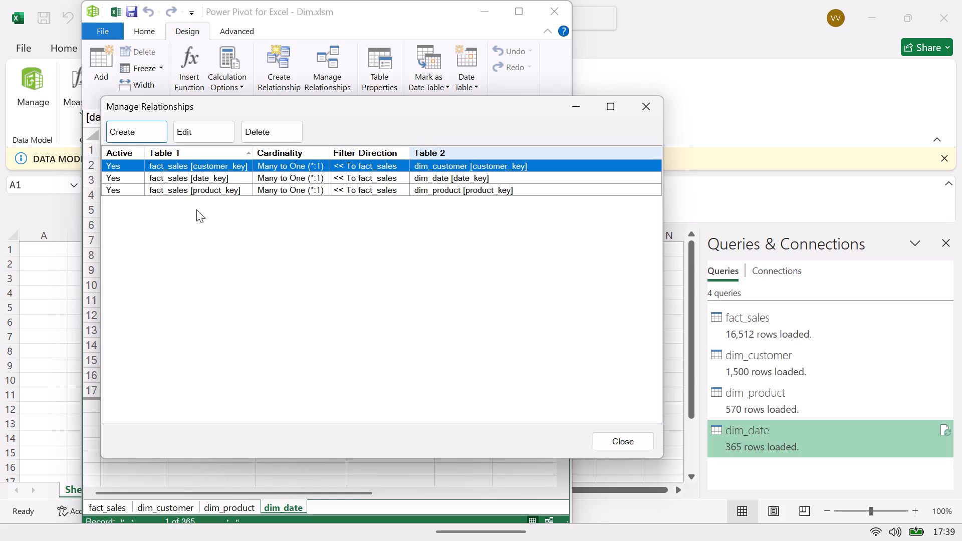
click(199, 195)
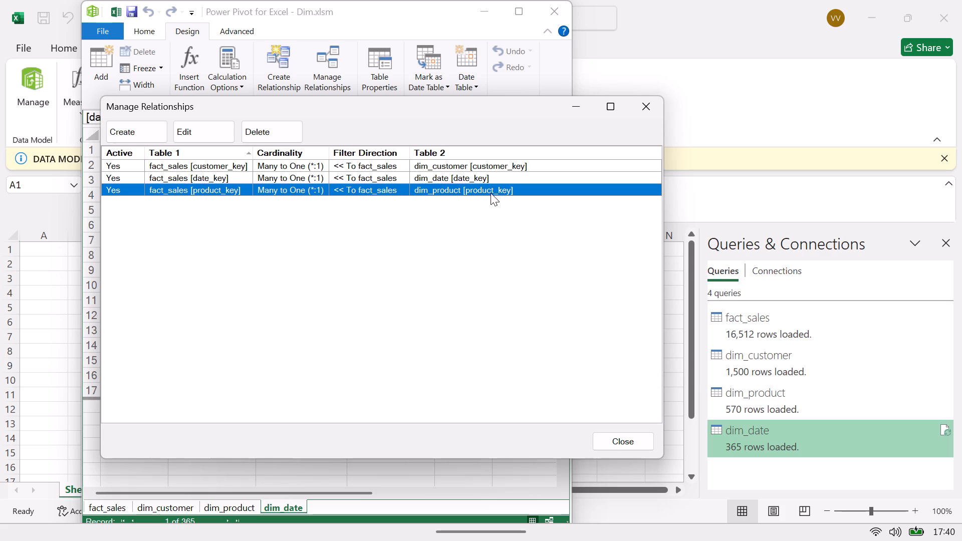
click(605, 441)
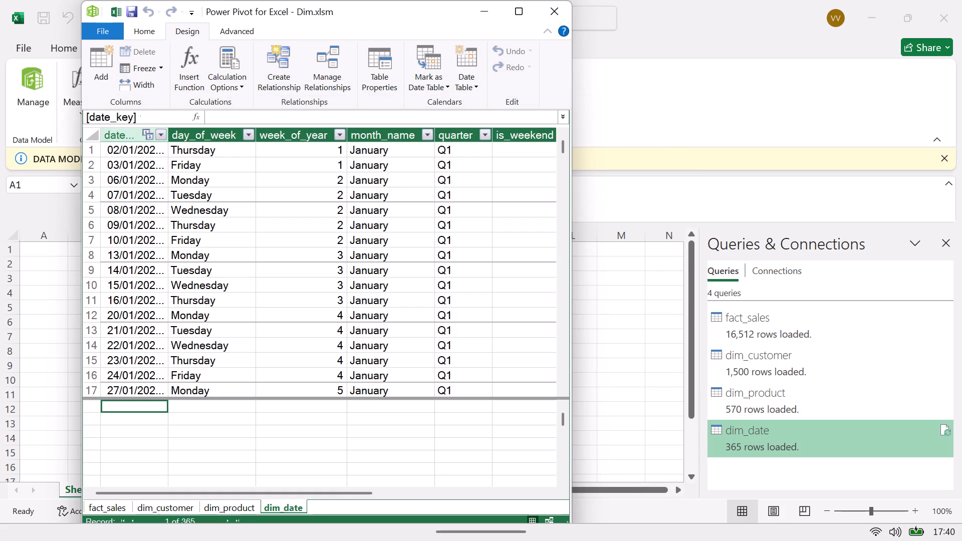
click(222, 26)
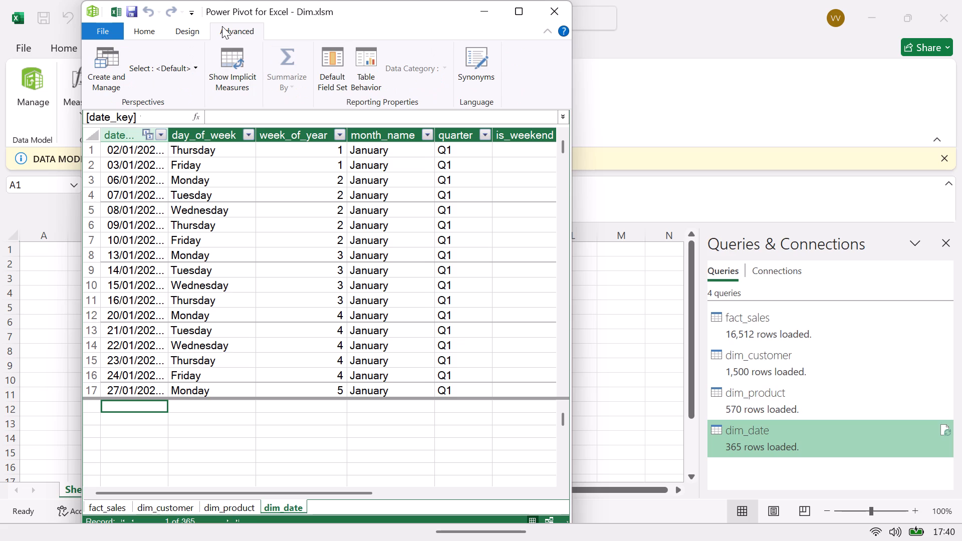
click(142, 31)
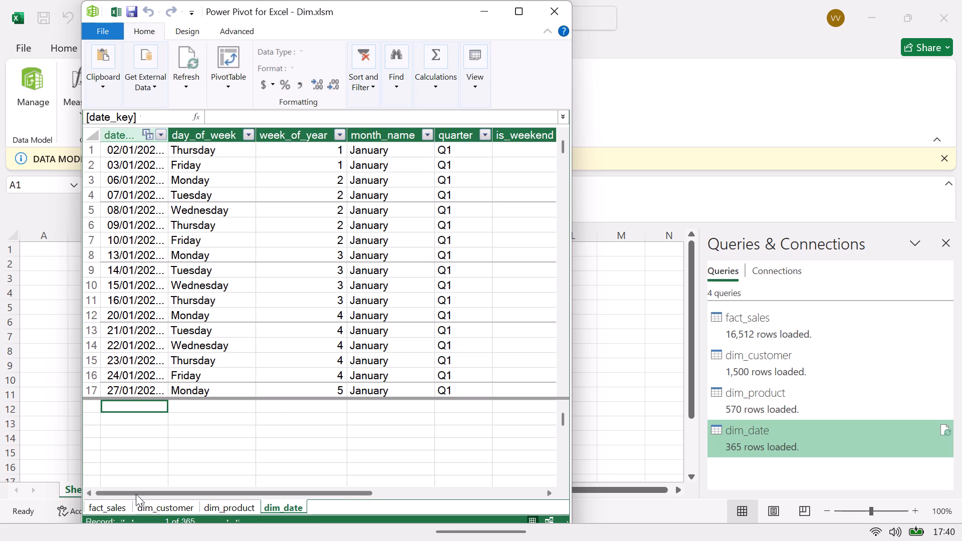
Switch to Chrome and ask Google's AI how to see the relationships between the tables, showing how everything is connected in Power Pivot in Excel.
click(460, 521)
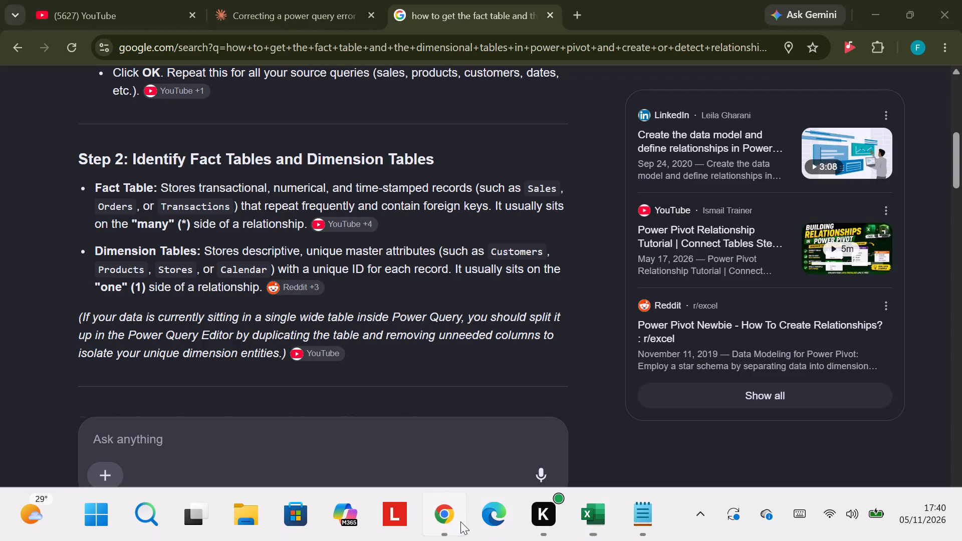
click(315, 443)
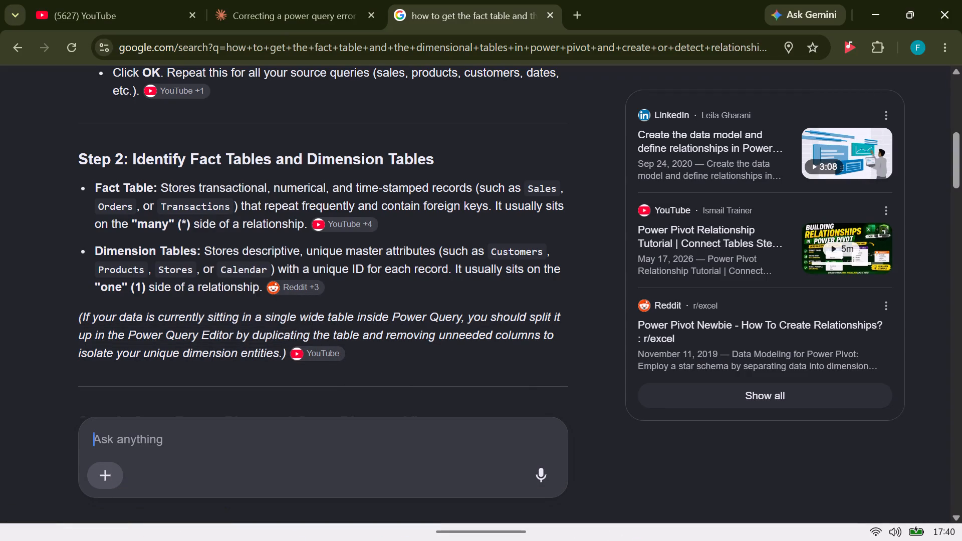
text(wo do)
key(space)
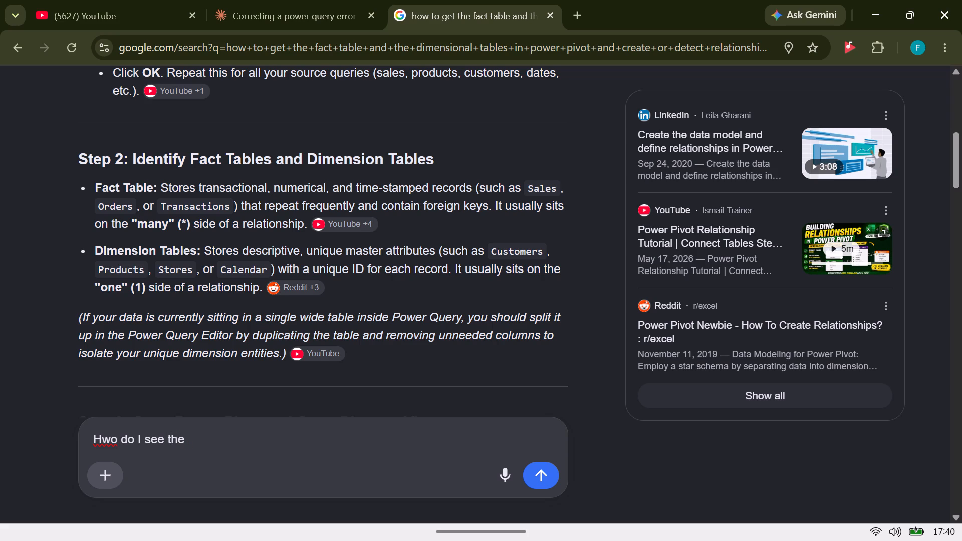
text(relations)
key(BackSpace)
key(BackSpace)
key(n)
text(ships between t)
text(he t)
text(able)
key(space)
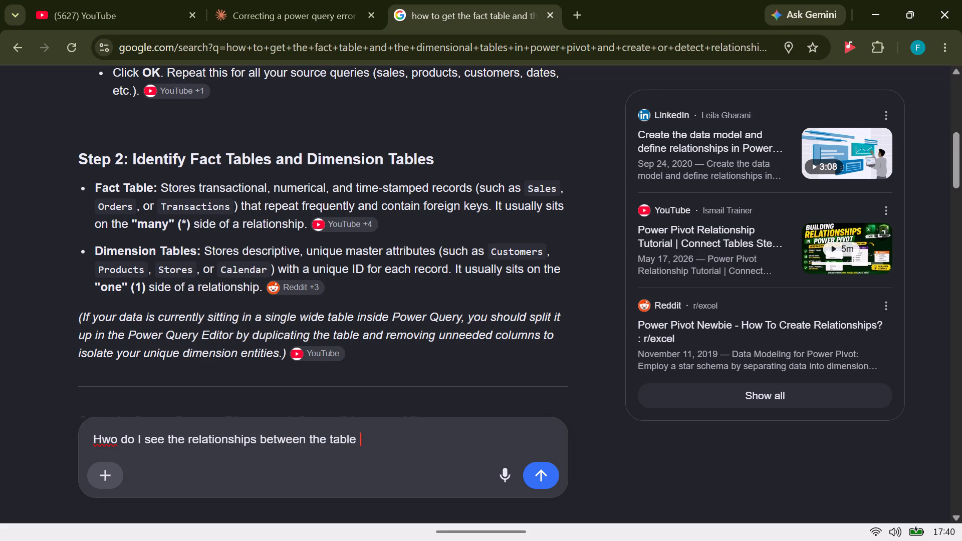
text(showing how everyt)
key(h)
text(ing is)
key(space)
text(connected in power pivot,)
key(space)
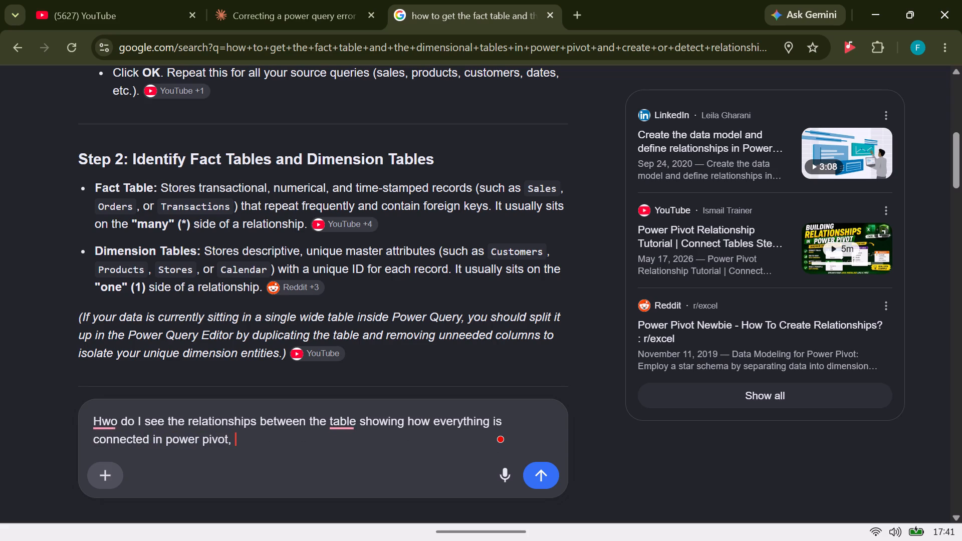
key(e)
key(BackSpace)
key(i)
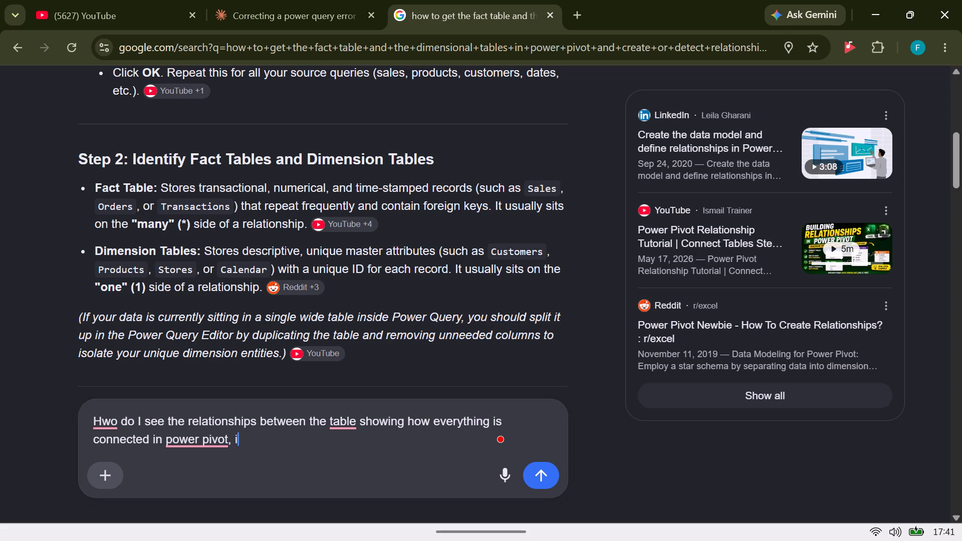
key(BackSpace)
key(BackSpace)
key(BackSpace)
key(space)
text(in excel)
key(Return)
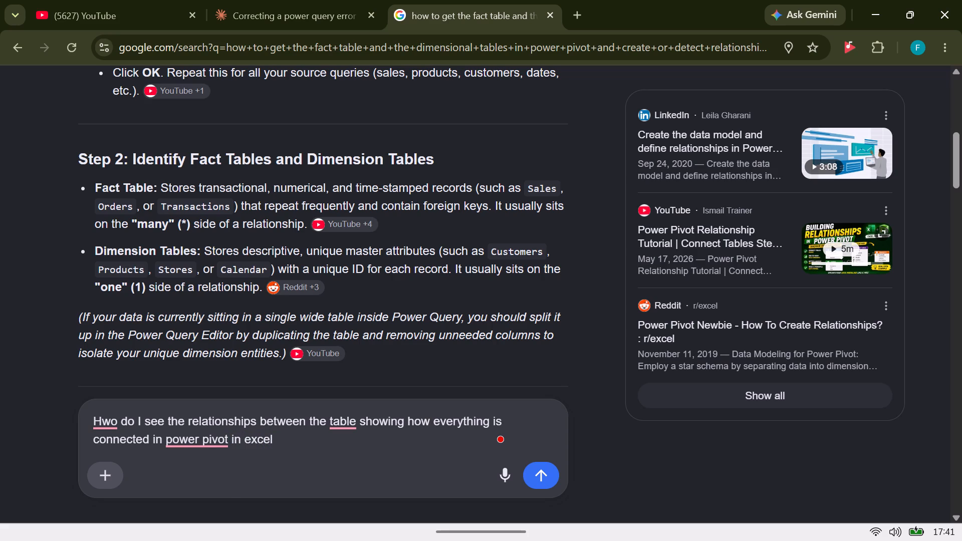
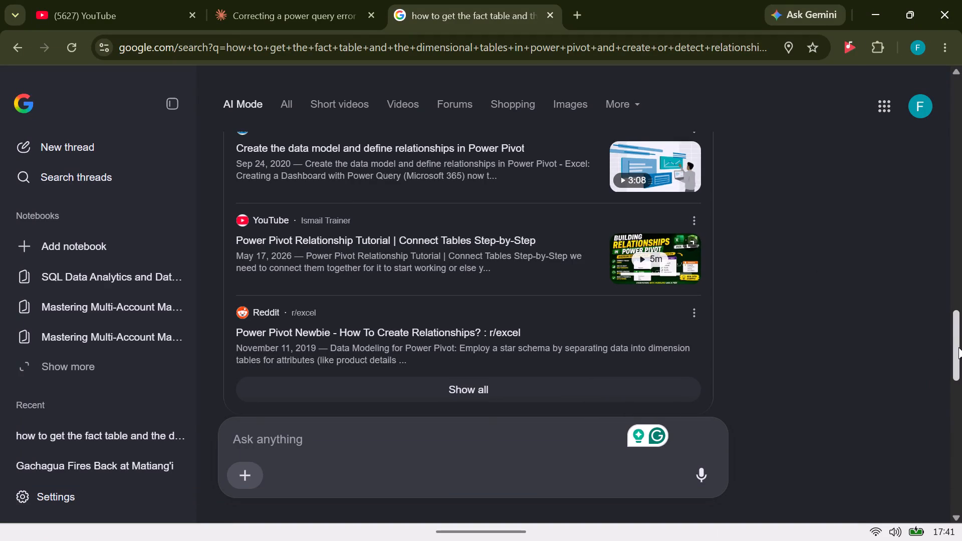
Read Google's AI instructions on loading queries, identifying fact and dimension tables, and opening Power Pivot's Diagram View.
drag(958, 347, 954, 119)
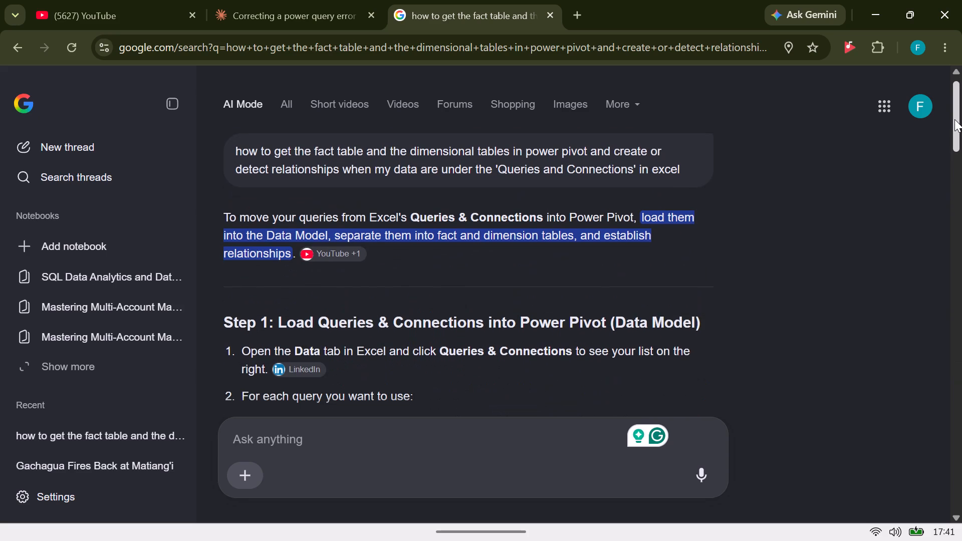
drag(954, 119, 961, 210)
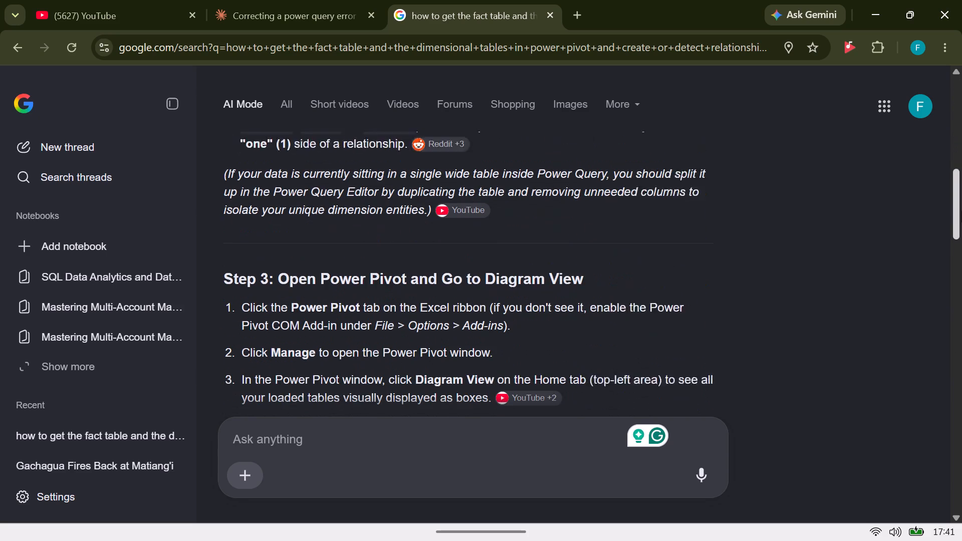
drag(961, 210, 961, 193)
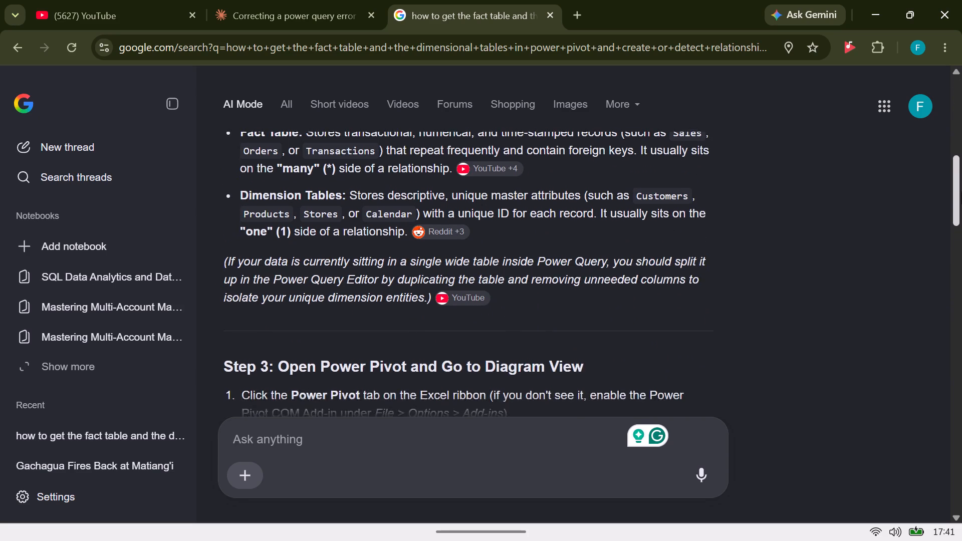
drag(961, 193, 961, 208)
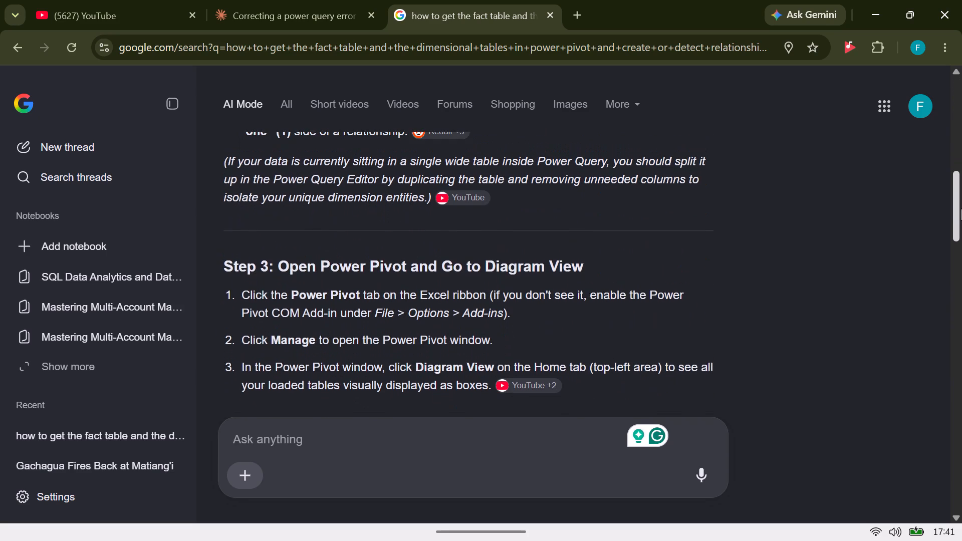
drag(961, 208, 956, 144)
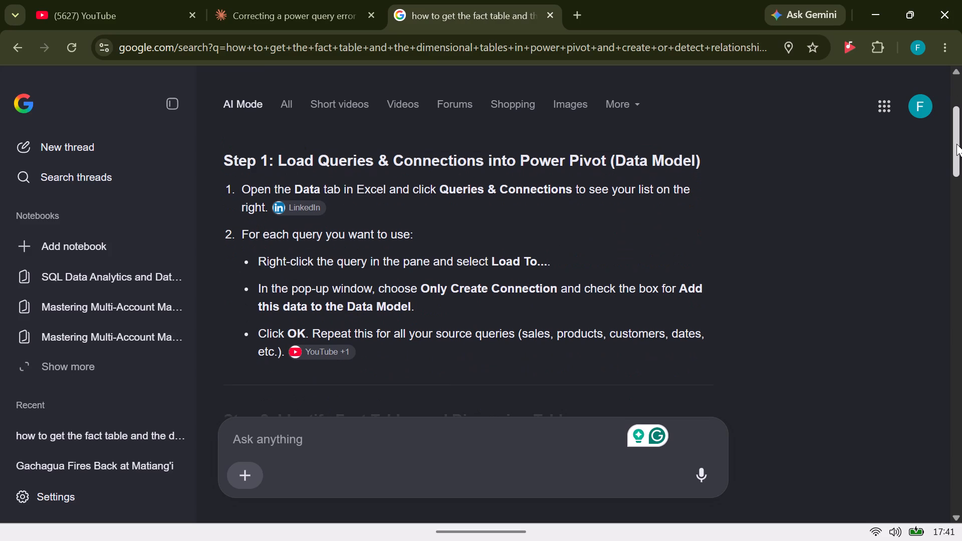
drag(956, 144, 959, 169)
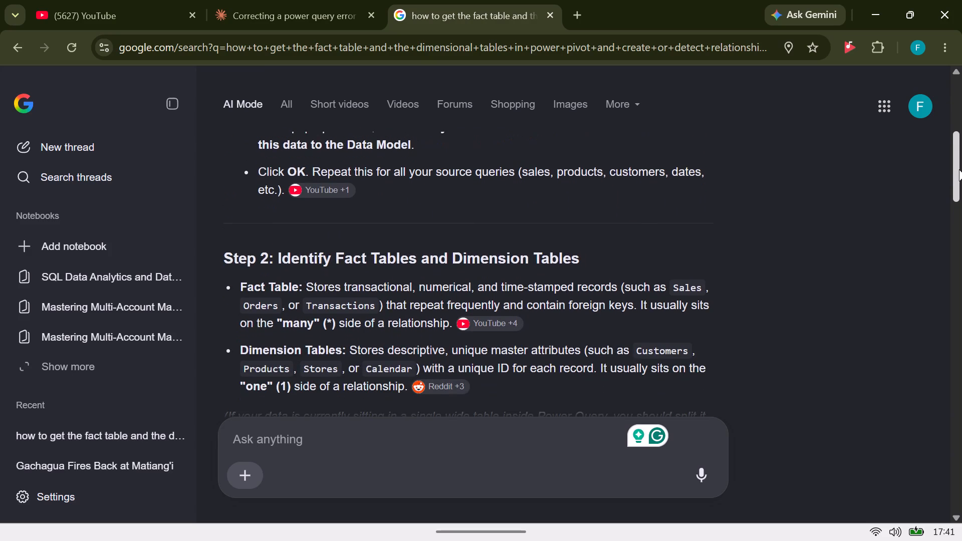
drag(959, 169, 960, 182)
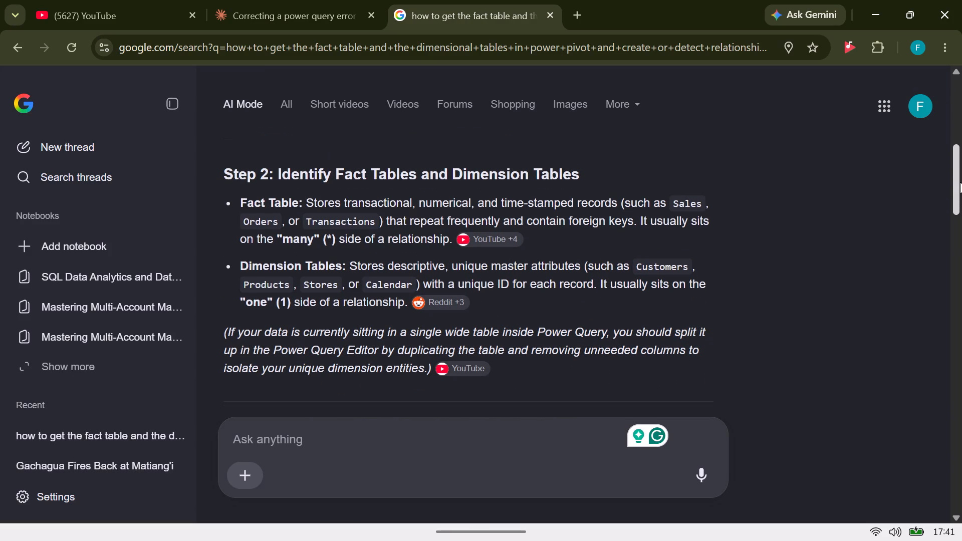
drag(960, 182, 960, 183)
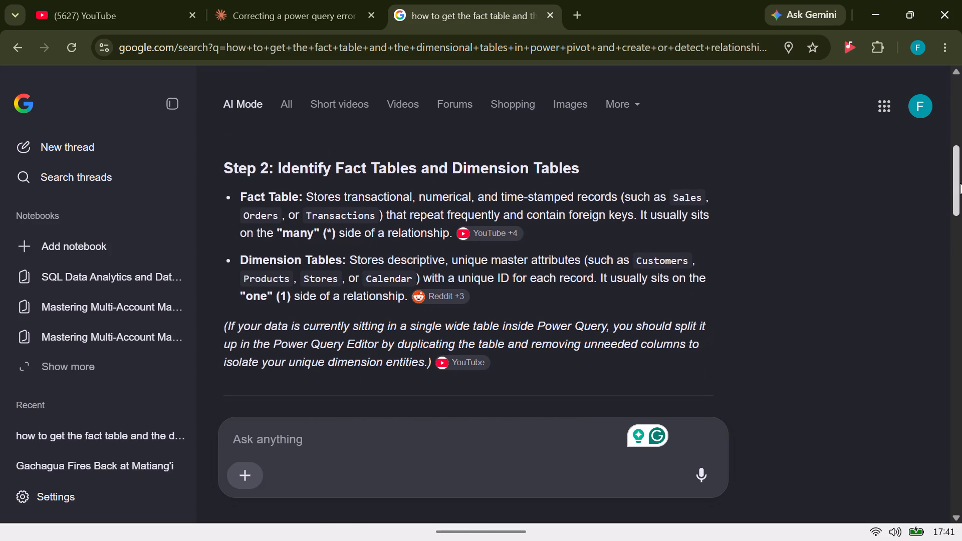
drag(960, 183, 960, 189)
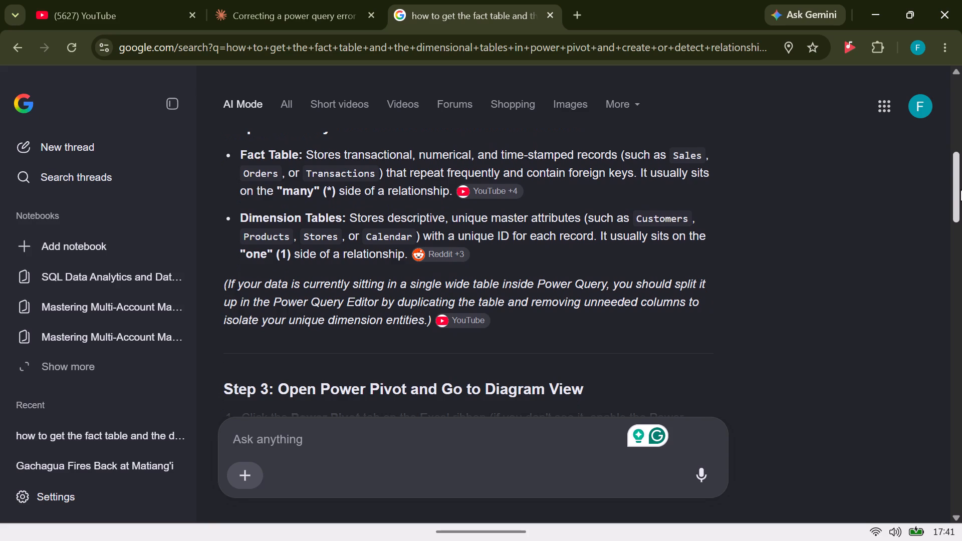
drag(960, 189, 959, 182)
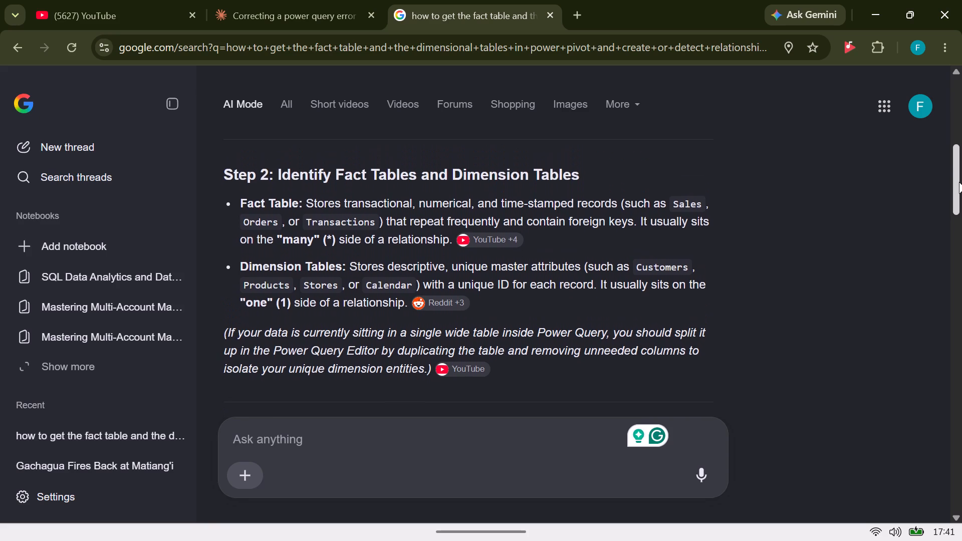
drag(959, 182, 959, 182)
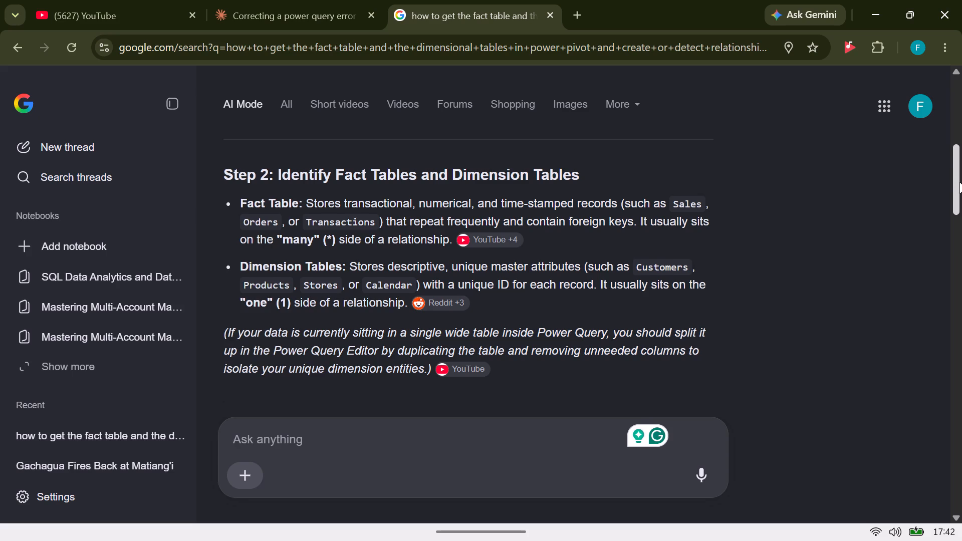
drag(959, 182, 961, 208)
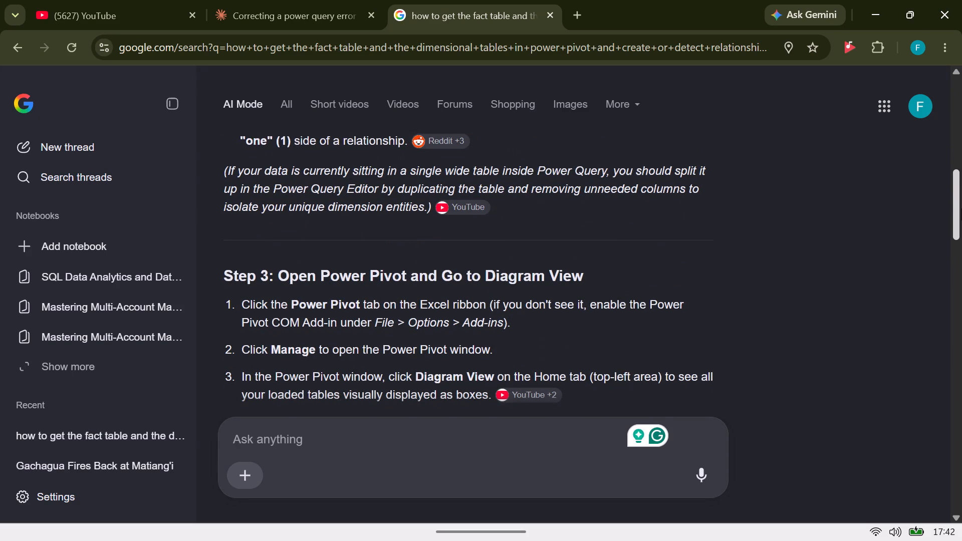
drag(961, 208, 955, 225)
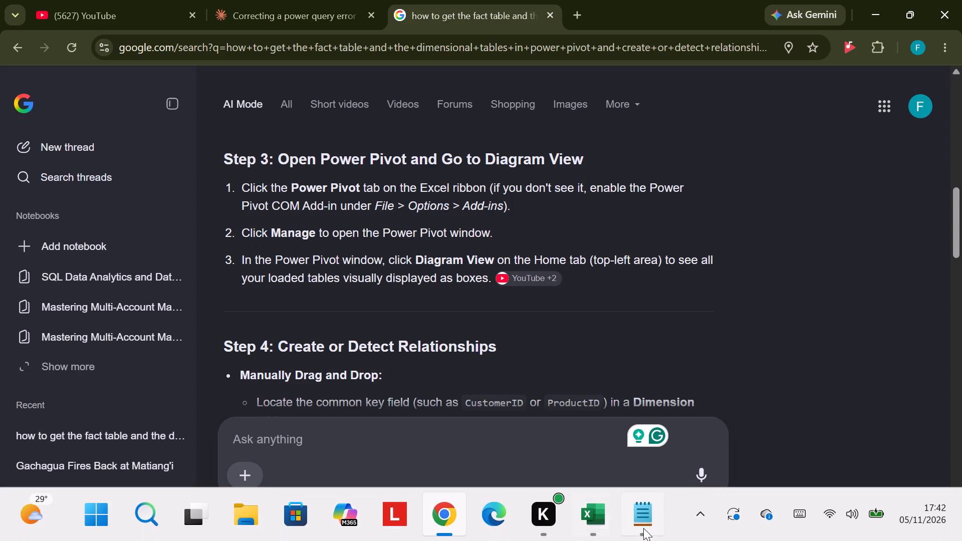
Switch to the Power Pivot window for Dim.xlsm, maximize it, and show the data model in Diagram View.
click(577, 516)
click(662, 420)
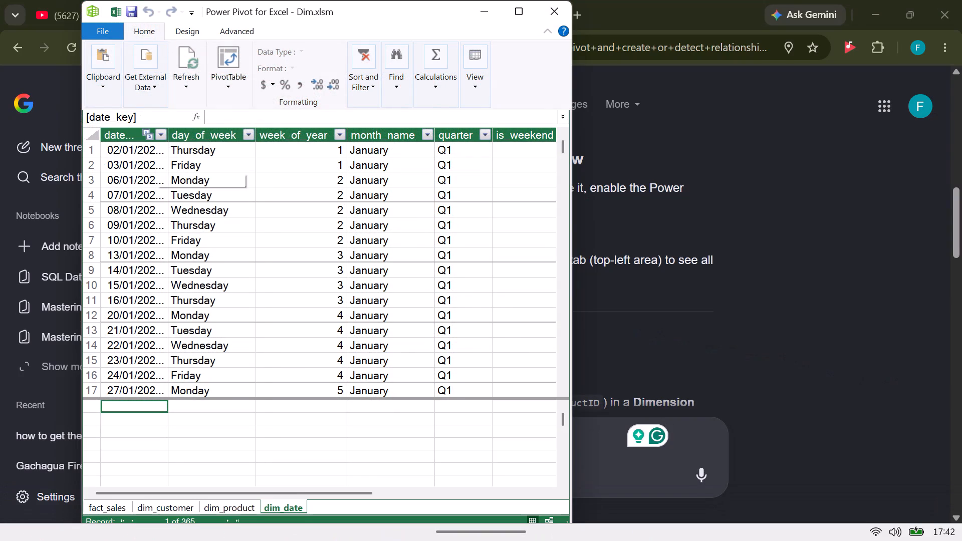
click(529, 13)
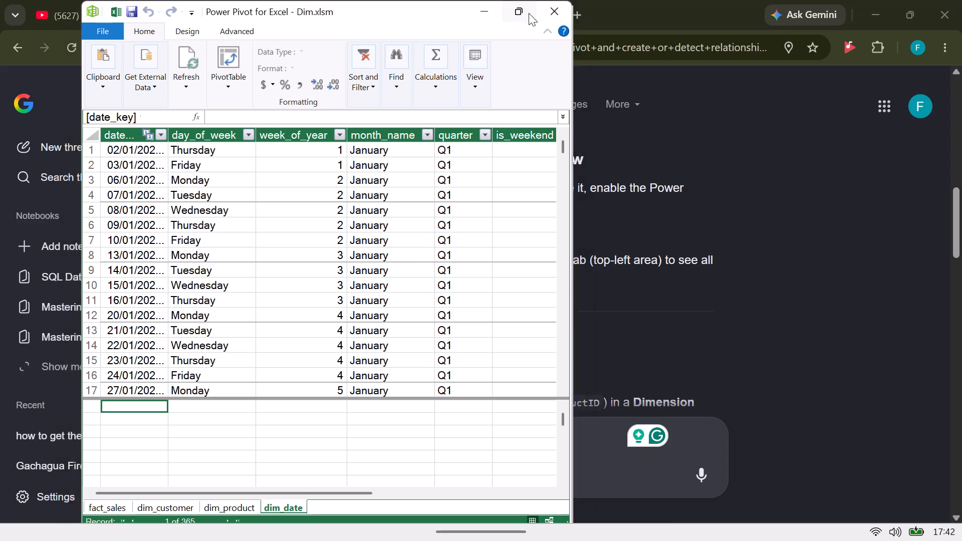
click(146, 25)
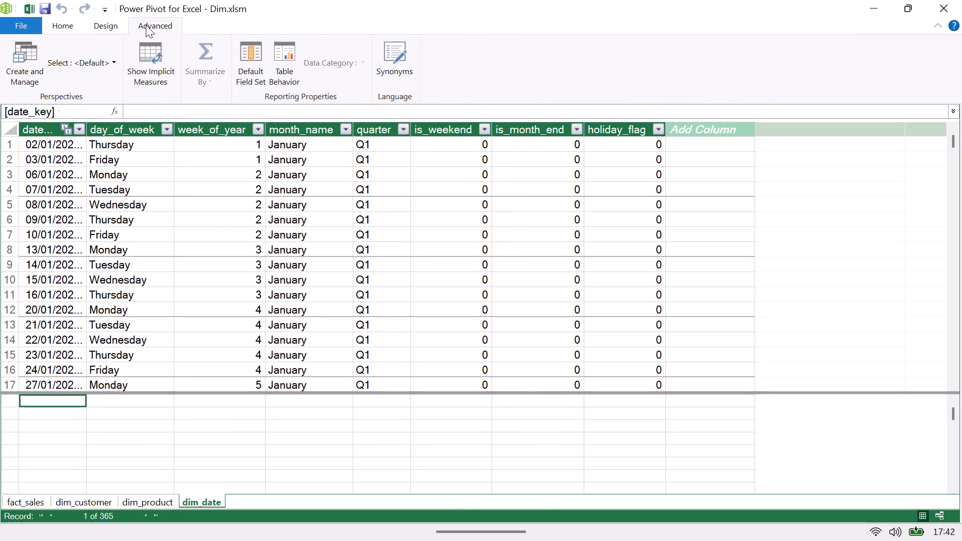
click(114, 30)
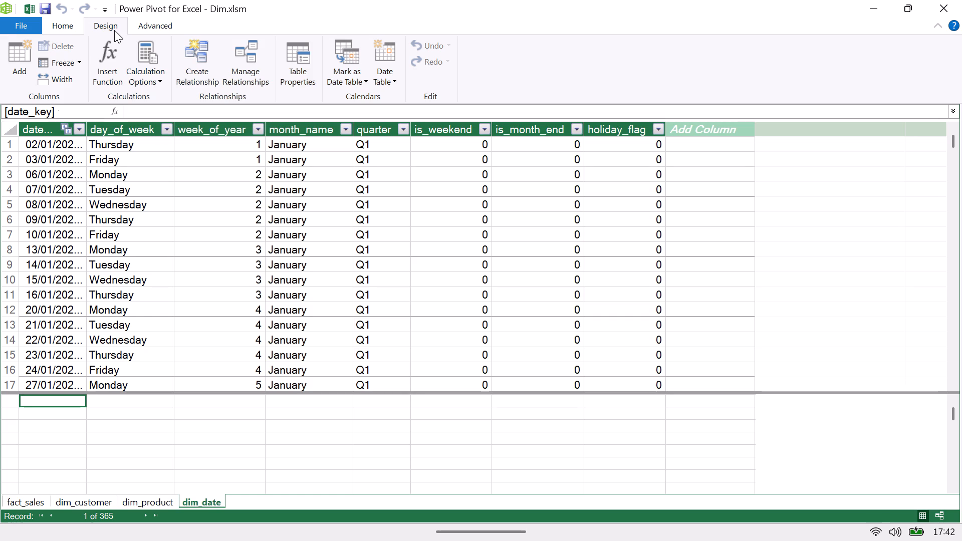
click(31, 27)
click(31, 27)
click(46, 27)
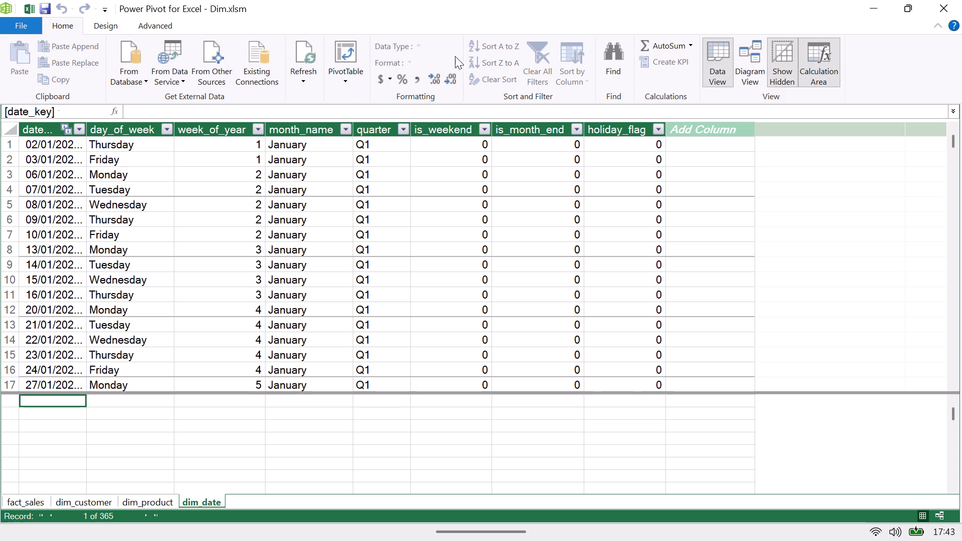
click(743, 75)
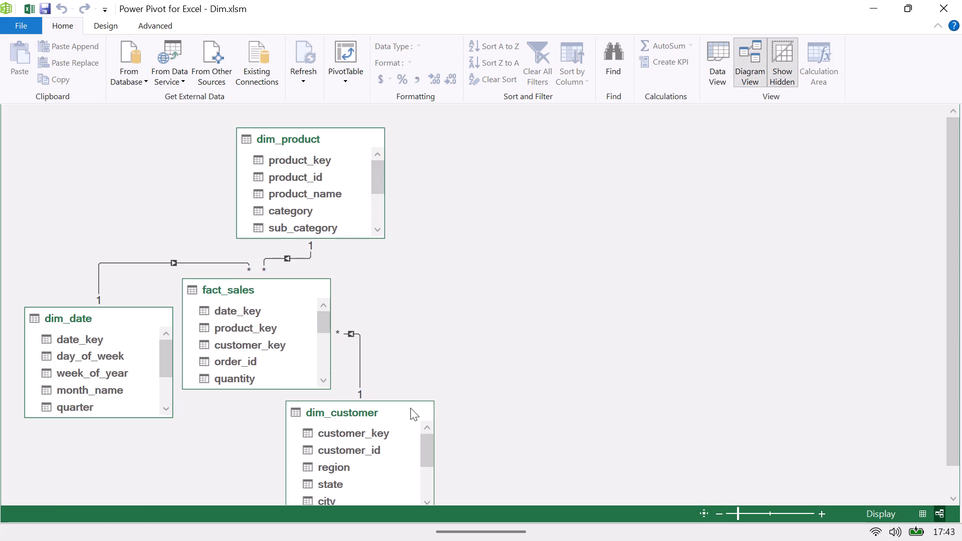
Rearrange the diagram so fact_sales sits below dim_product, with dim_date to the left and dim_customer to the right.
click(396, 402)
drag(396, 413, 784, 278)
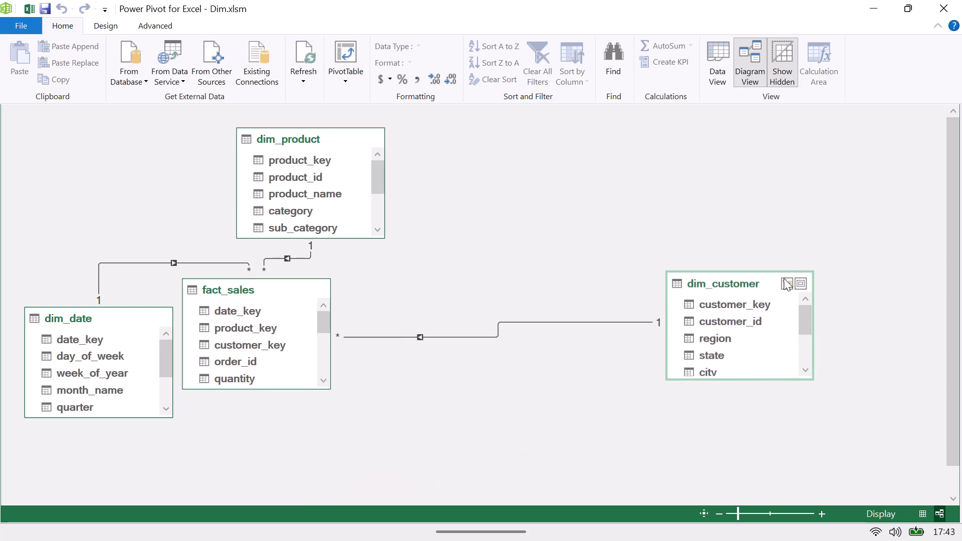
drag(784, 278, 818, 256)
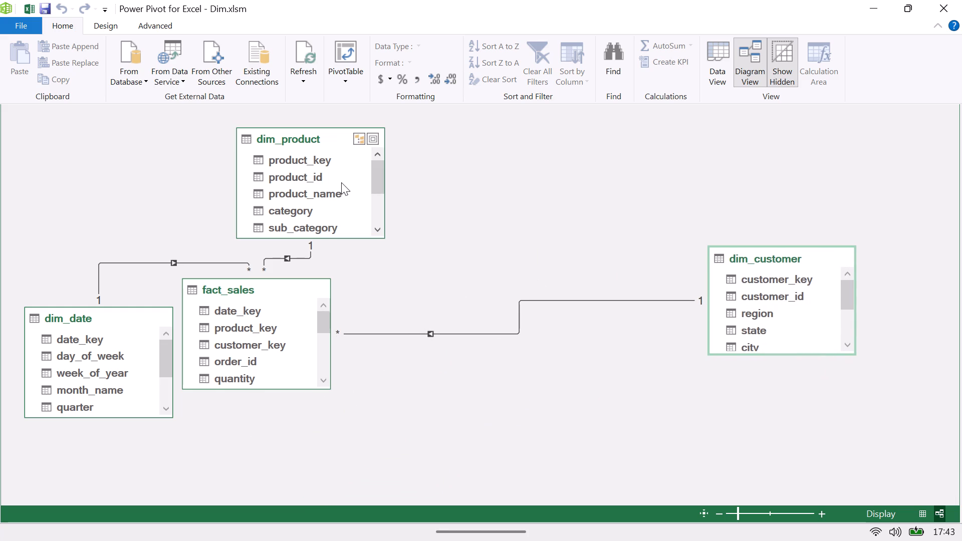
drag(284, 288, 493, 243)
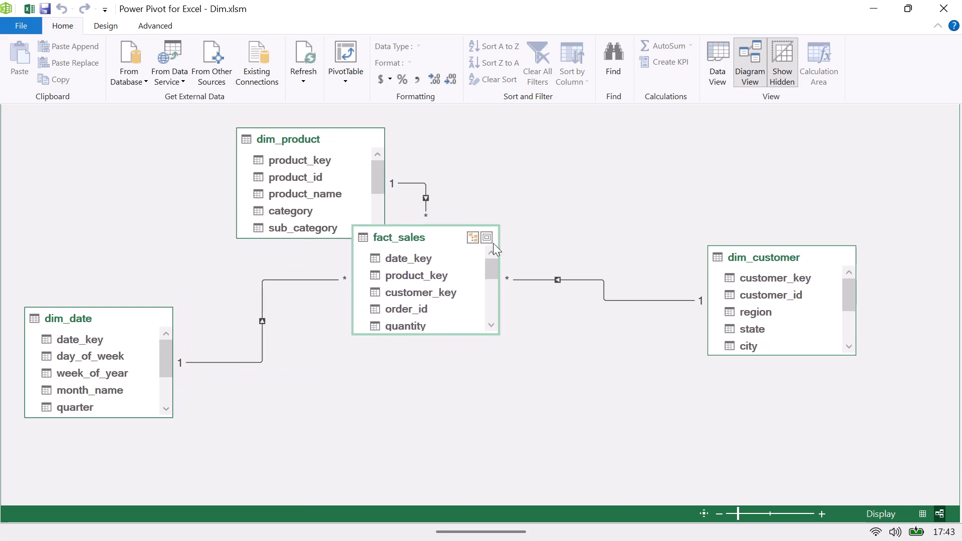
drag(493, 243, 530, 249)
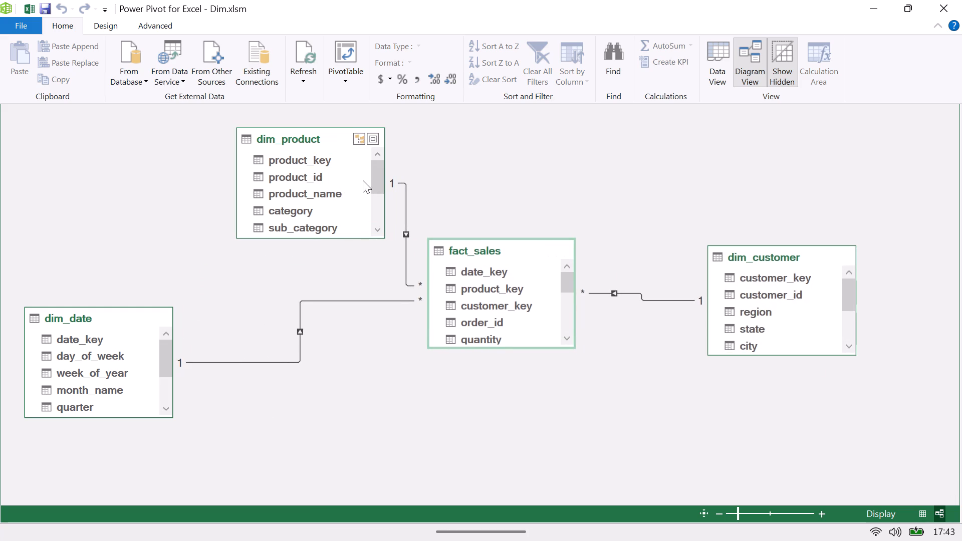
drag(340, 132, 513, 75)
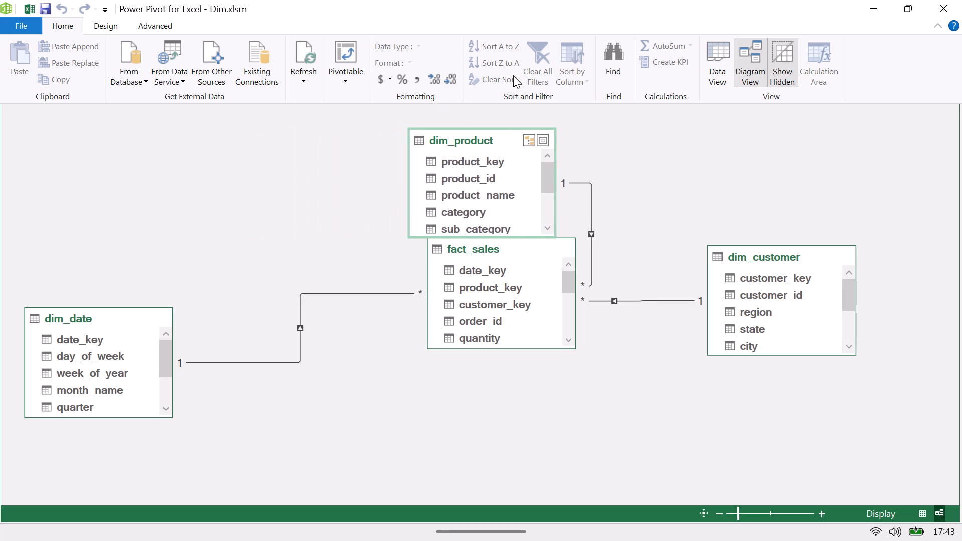
drag(513, 75, 495, 77)
drag(524, 344, 529, 415)
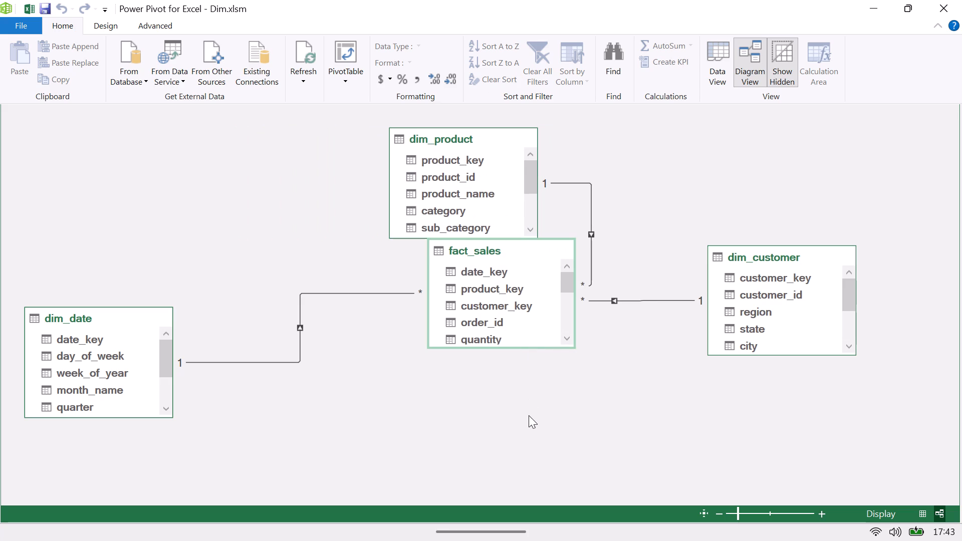
drag(529, 415, 528, 421)
drag(573, 245, 543, 355)
drag(126, 327, 177, 289)
drag(130, 318, 239, 264)
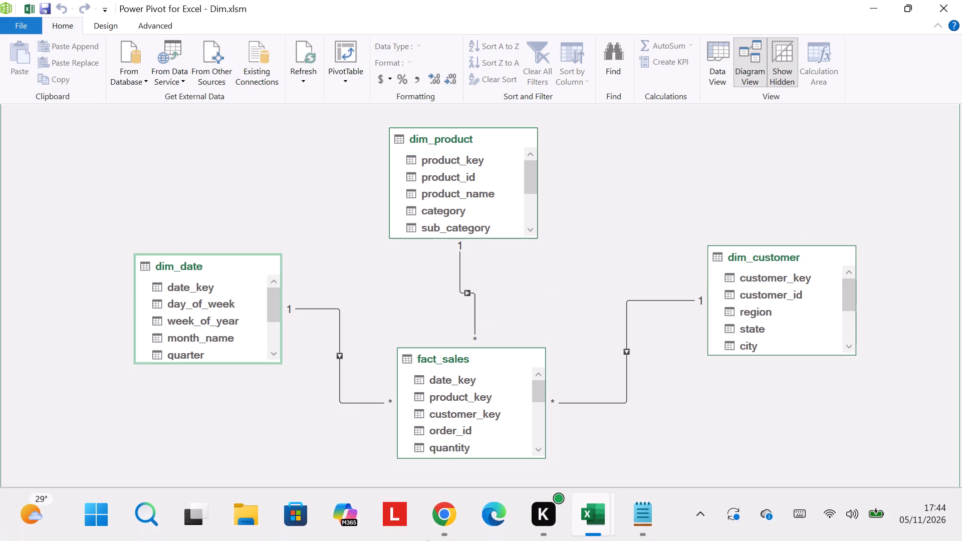
Switch to the Evergreen Sales Notes in Notepad and begin the text under Primary Keys & Foreign Keys with "In the fact_sales table,".
click(626, 517)
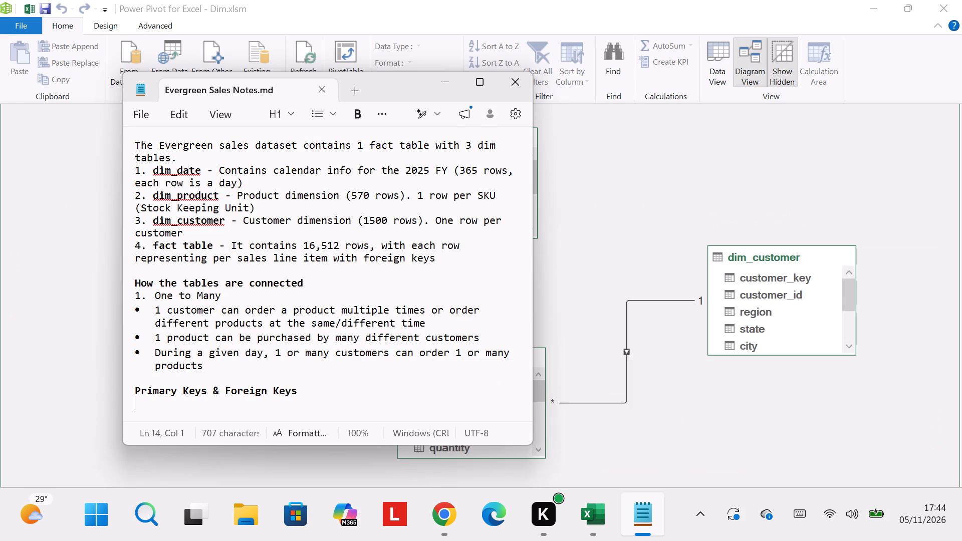
text(n the)
key(space)
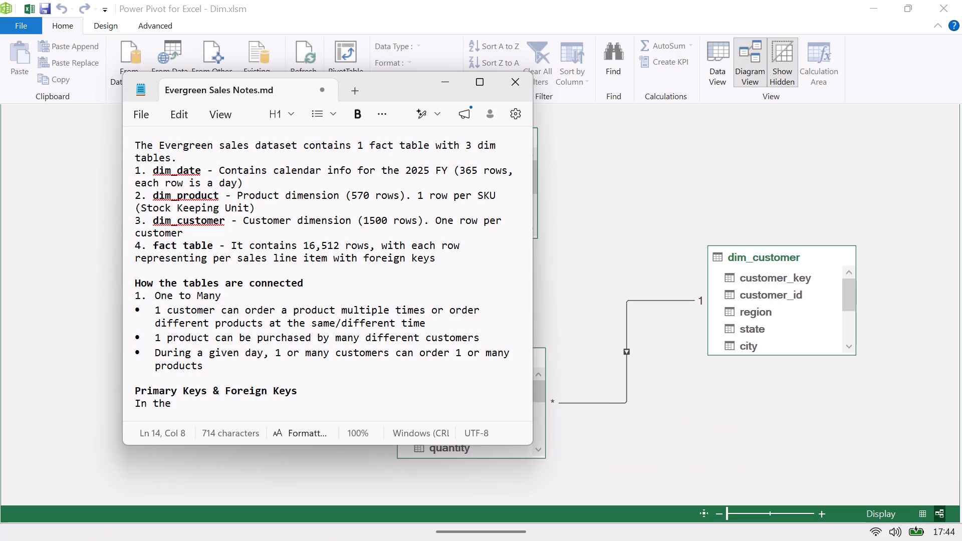
text(fat)
key(BackSpace)
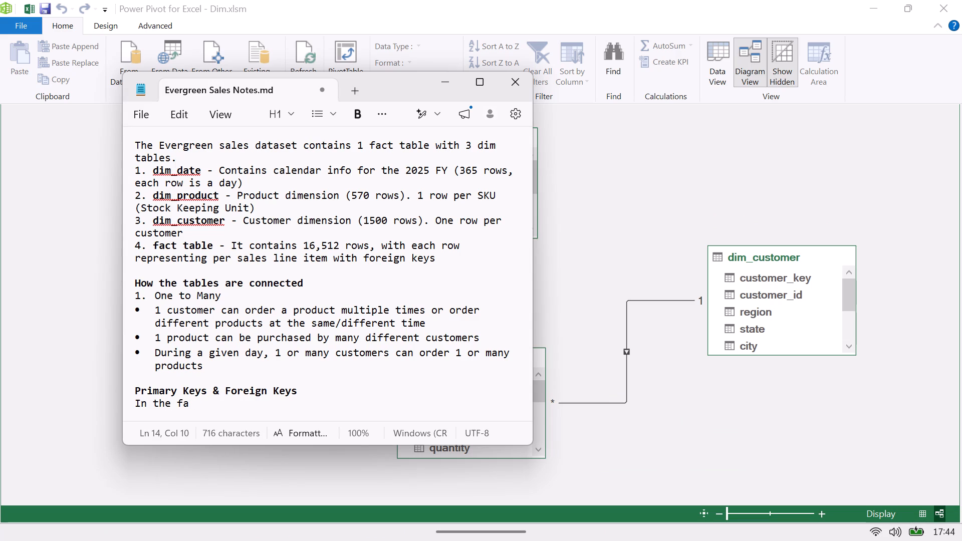
text(ct)
text(_sales t)
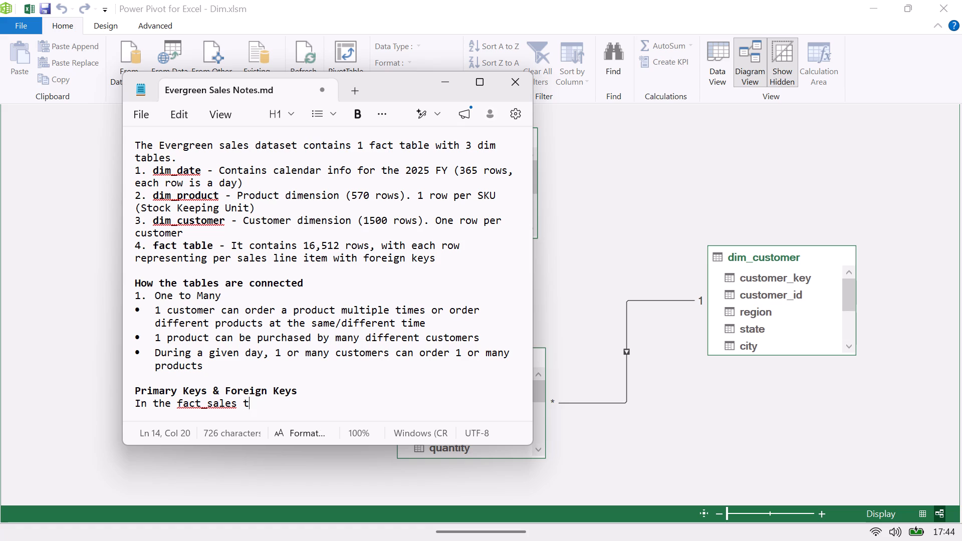
text(able,)
key(space)
Switch to the Dim workbook, open its queries in Power Query Editor, and examine the fact_sales columns for key fields.
click(608, 529)
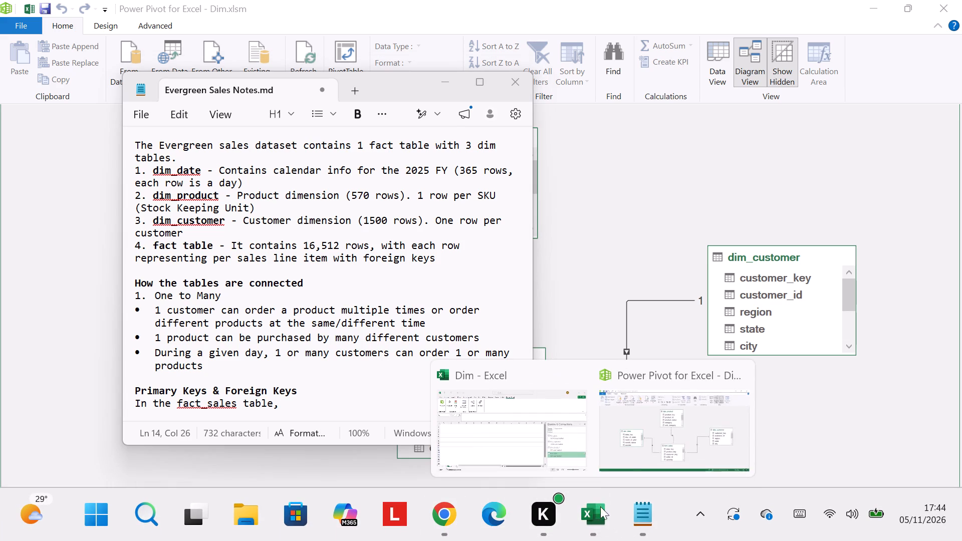
click(535, 421)
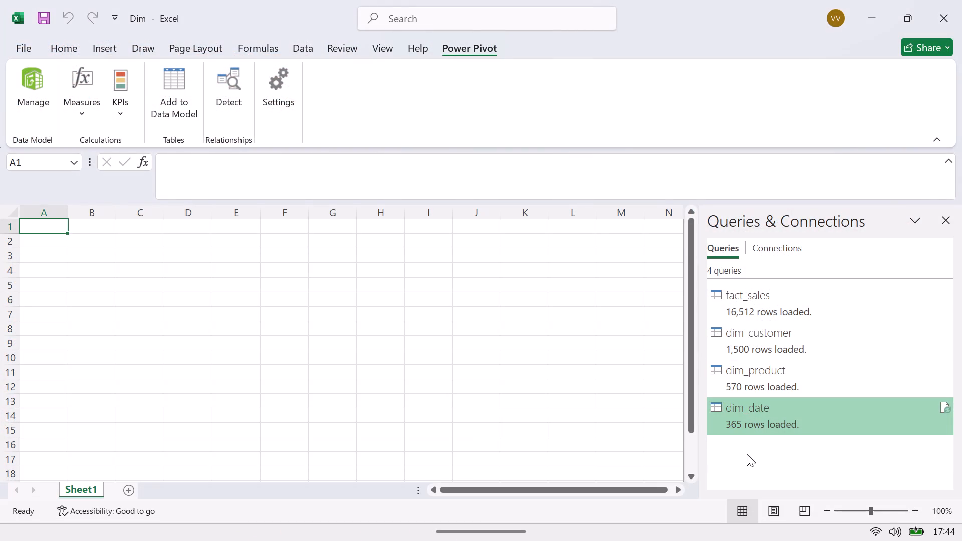
right_click(746, 420)
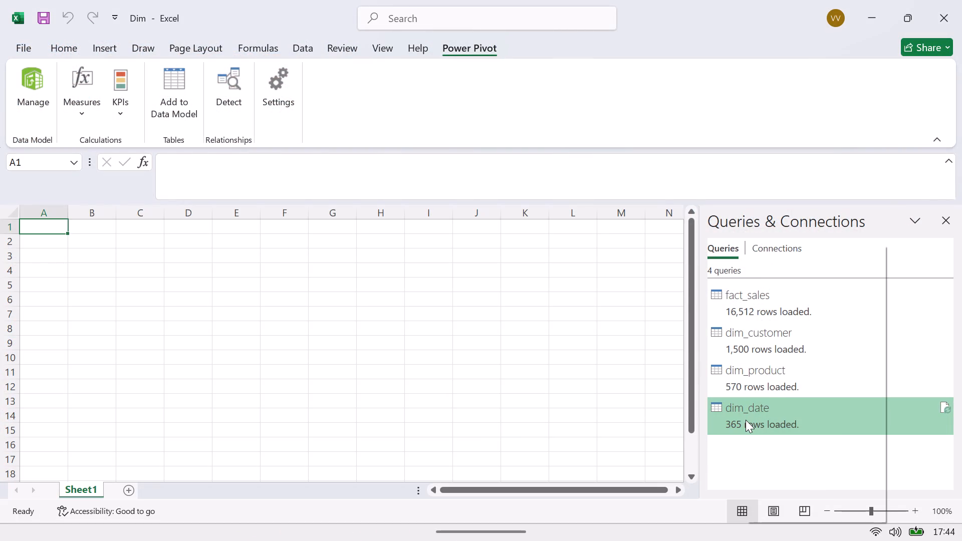
click(798, 285)
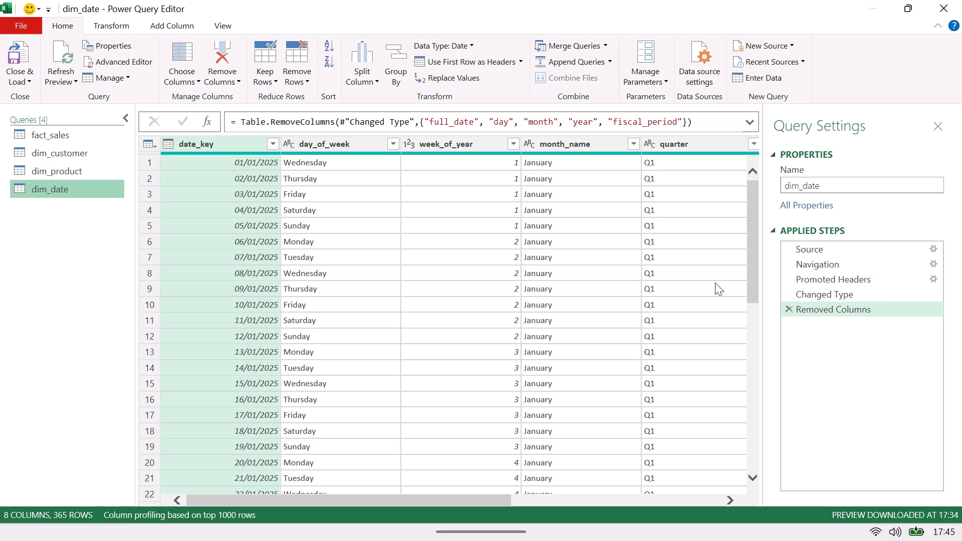
click(58, 136)
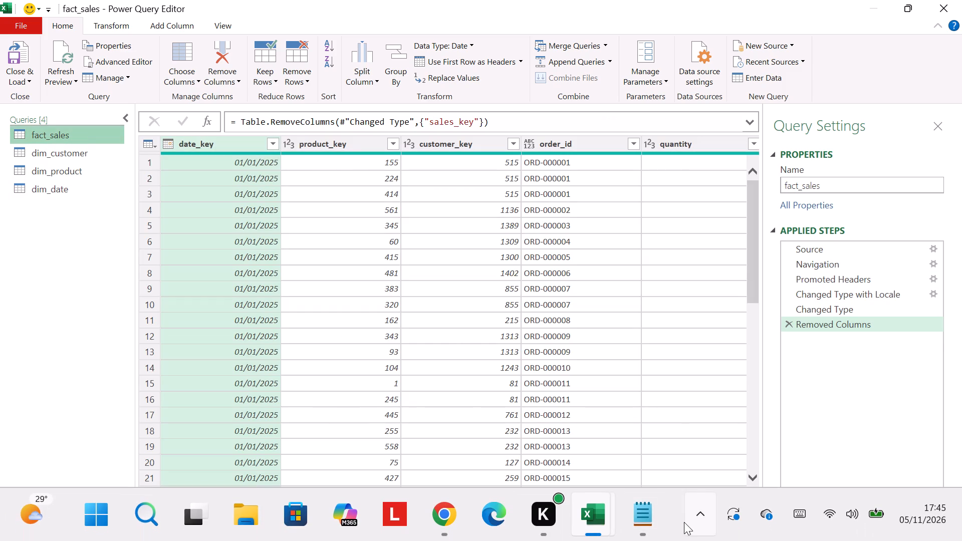
click(628, 455)
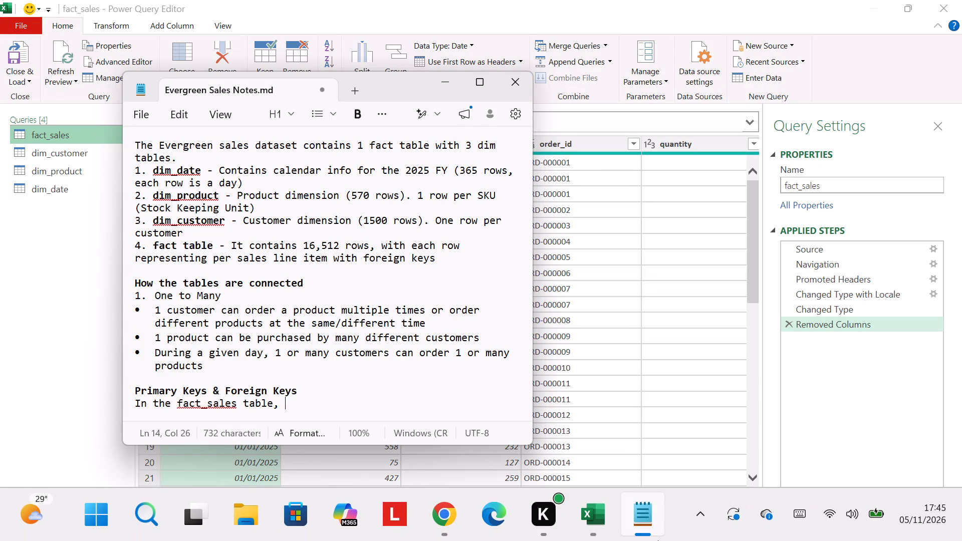
click(18, 330)
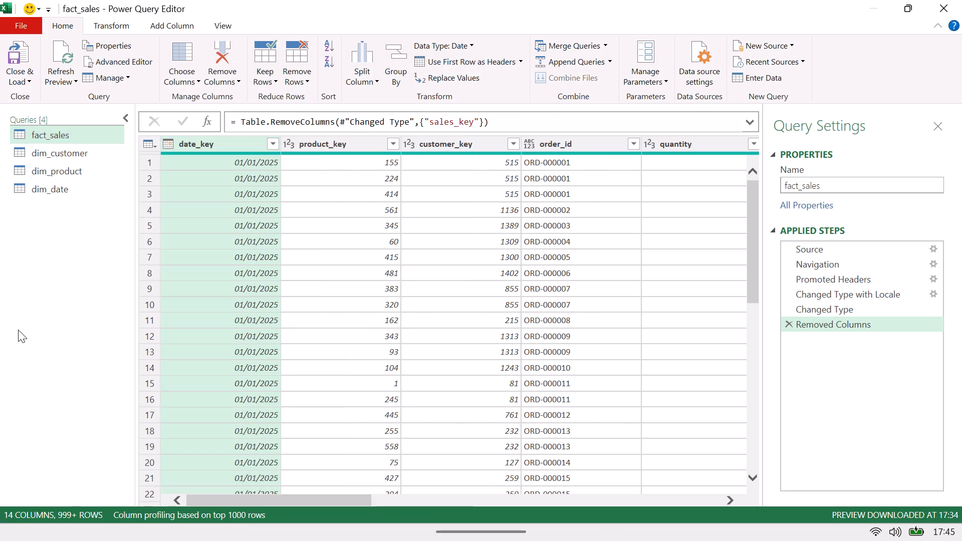
drag(326, 504, 381, 497)
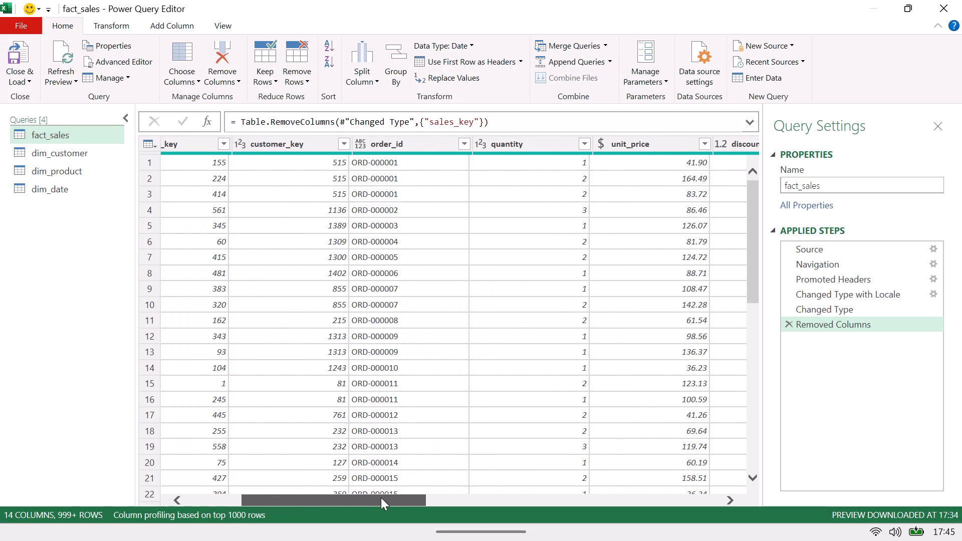
drag(381, 497, 535, 487)
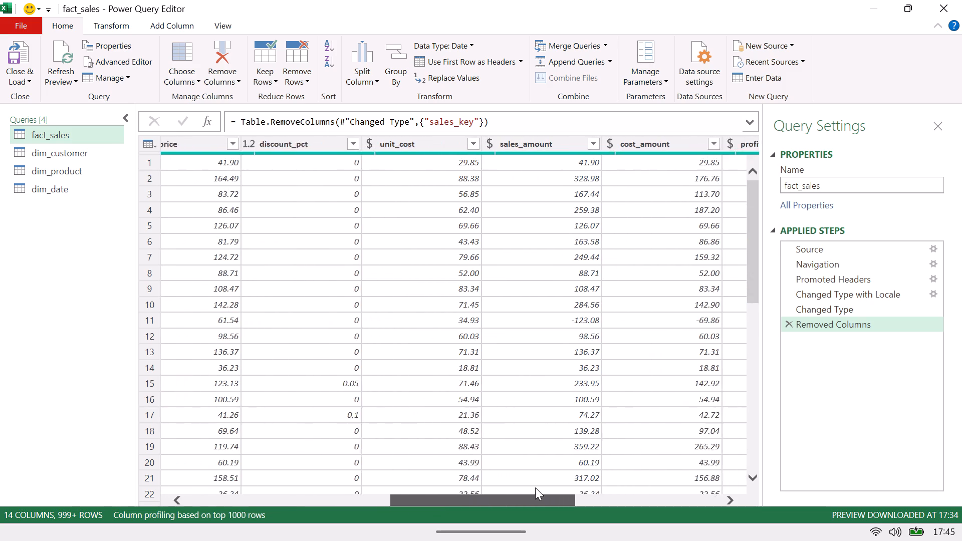
drag(535, 487, 768, 465)
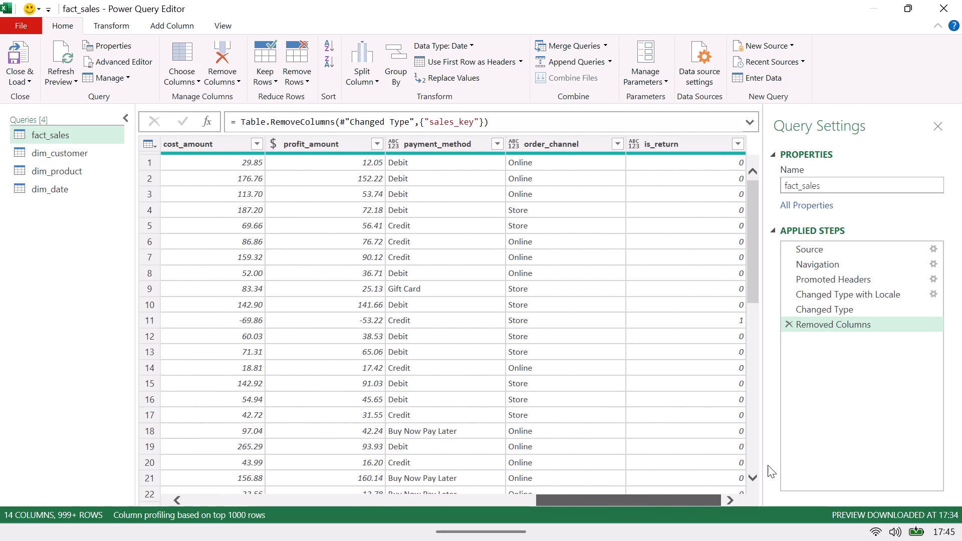
drag(768, 465, 285, 463)
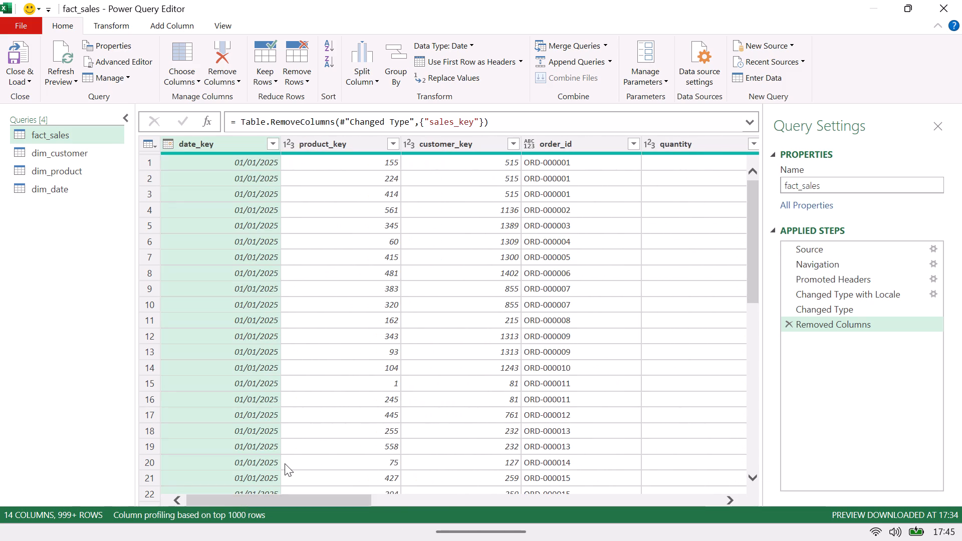
Return to the Evergreen Sales Notes in Notepad and continue the fact_sales sentence with "order_id is the primary key while", with order_id in bold.
click(639, 512)
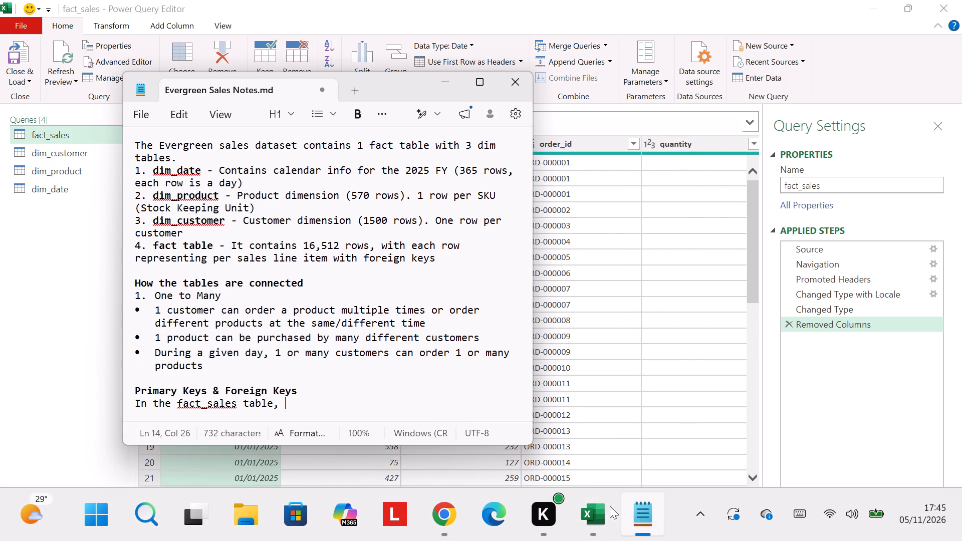
key(o)
key(BackSpace)
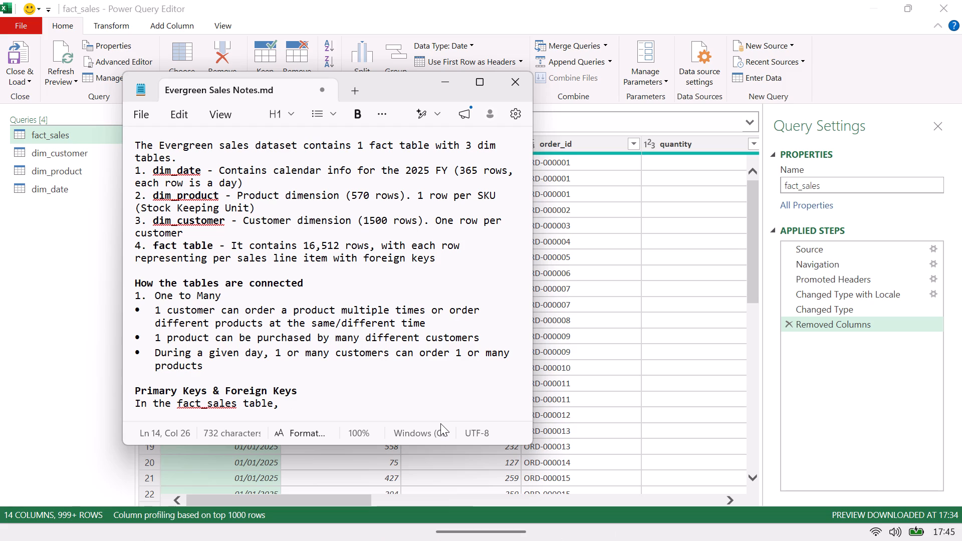
key(ctrl+b)
text(order)
text(_id)
key(space)
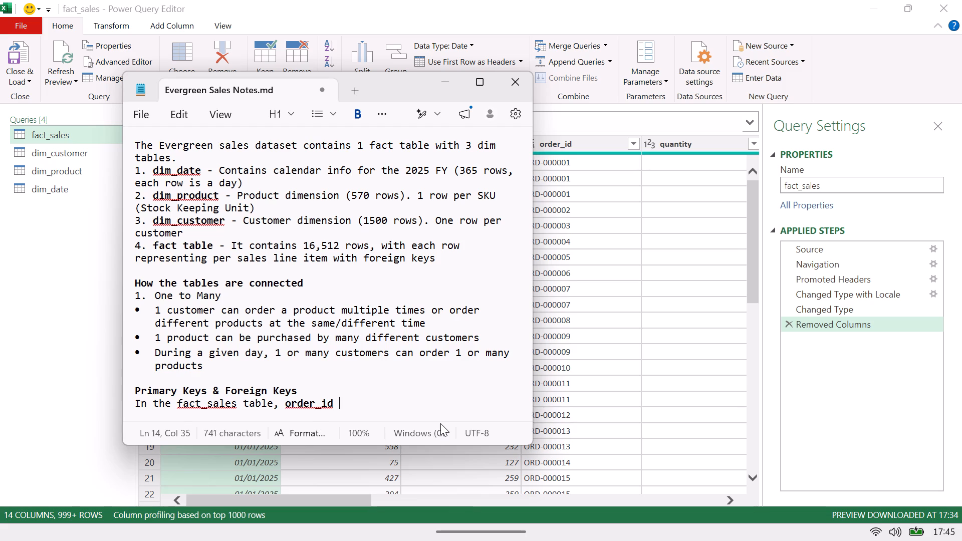
key(ctrl+b)
text(is th)
text(e primary key while)
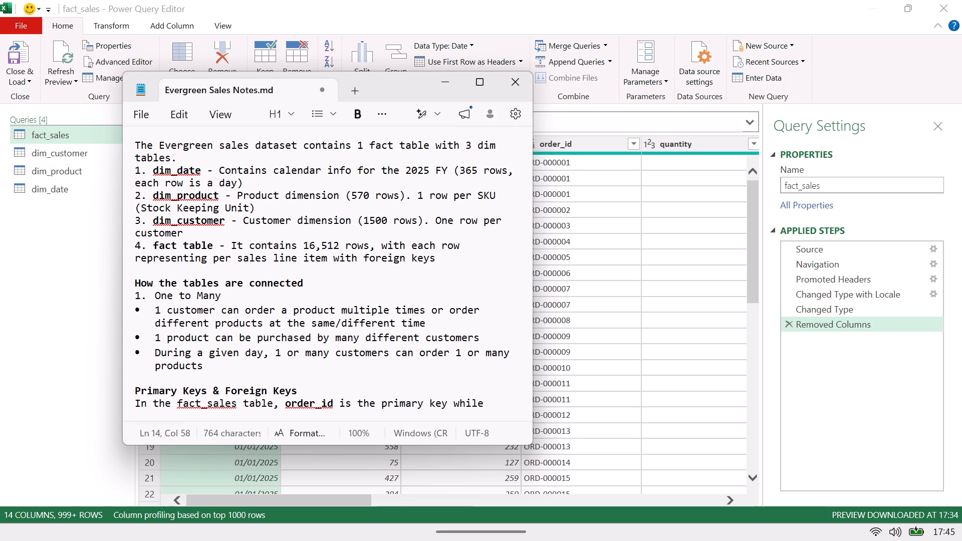
key(space)
Complete the sentence with "date_key, product_key, and customer_key are foreign keys.", putting the list of key names in bold.
key(ctrl+b)
text(date_key)
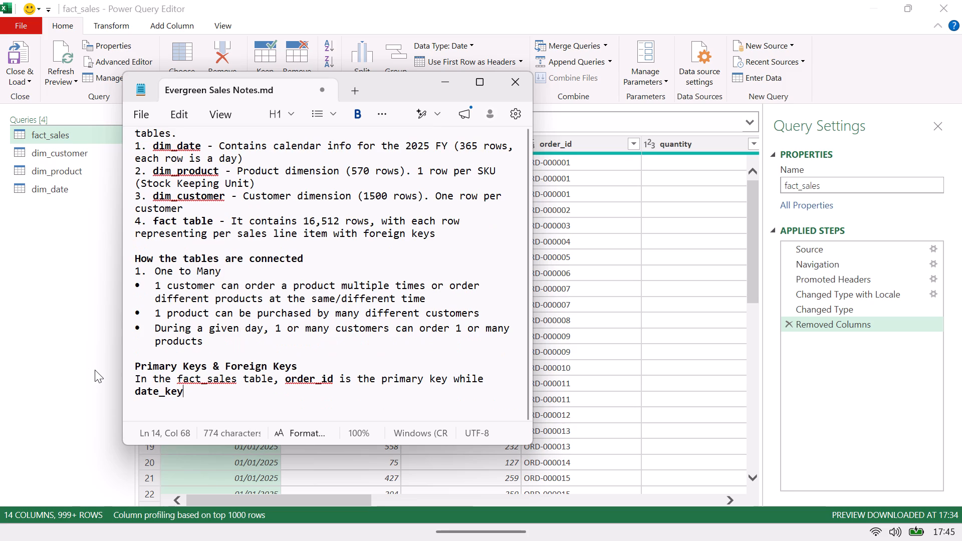
text(,)
key(space)
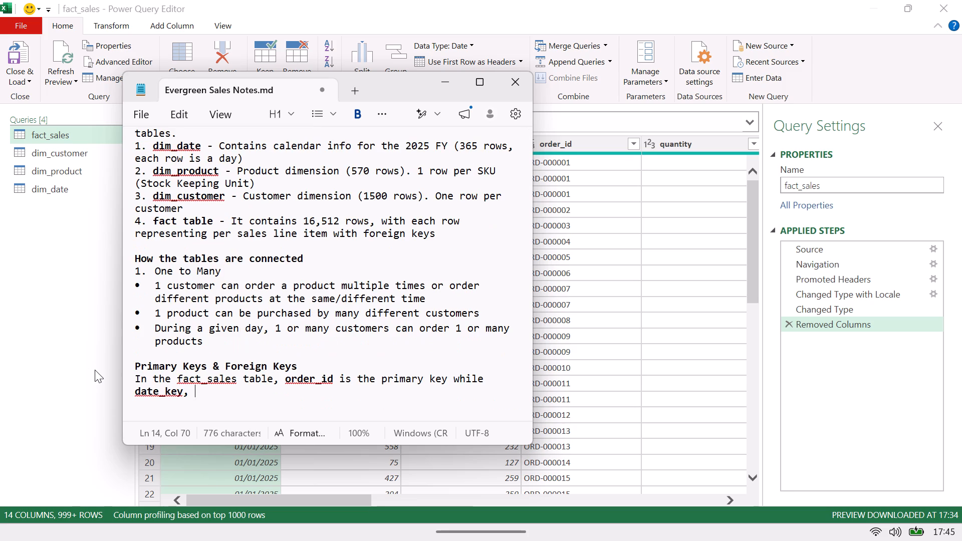
text(product)
text(_key)
text(, and)
key(space)
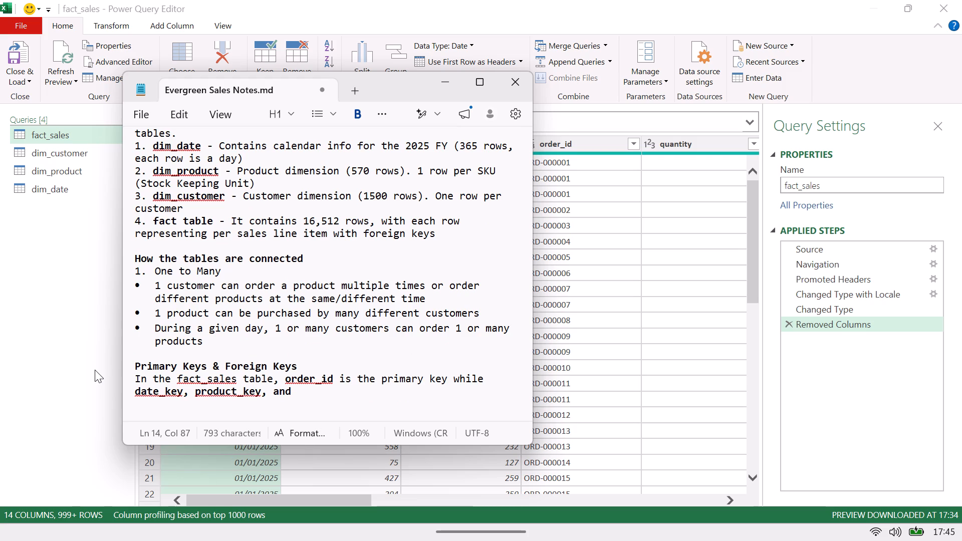
text(customer)
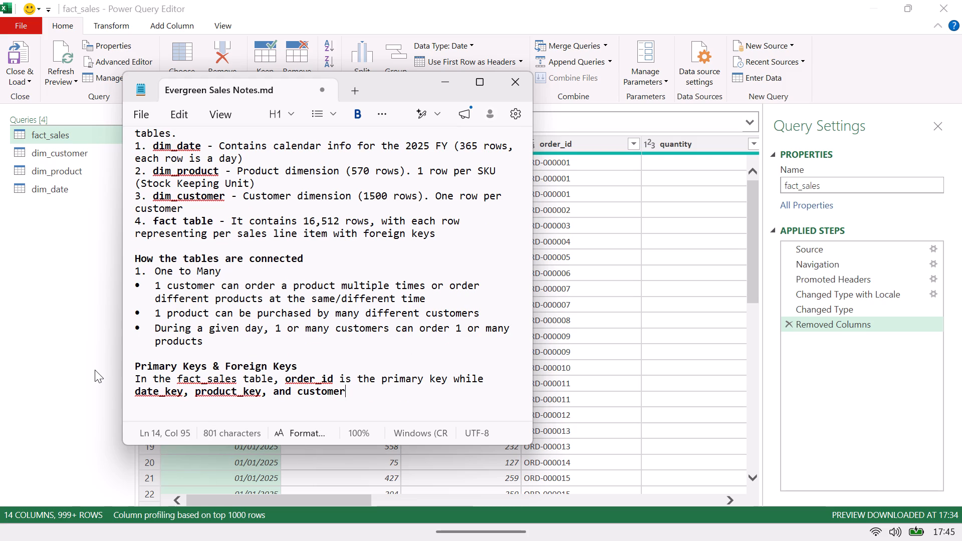
text(_key)
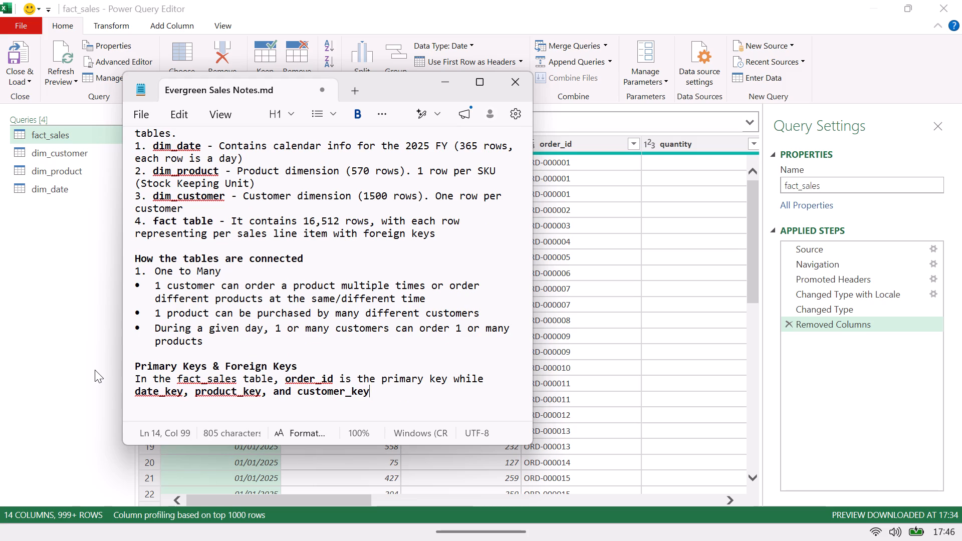
key(space)
key(ctrl+b)
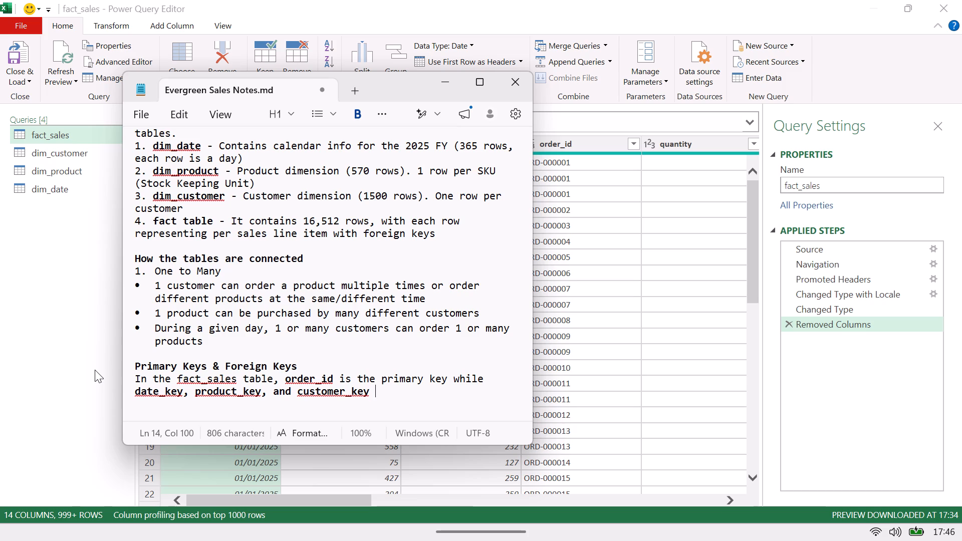
text(are for)
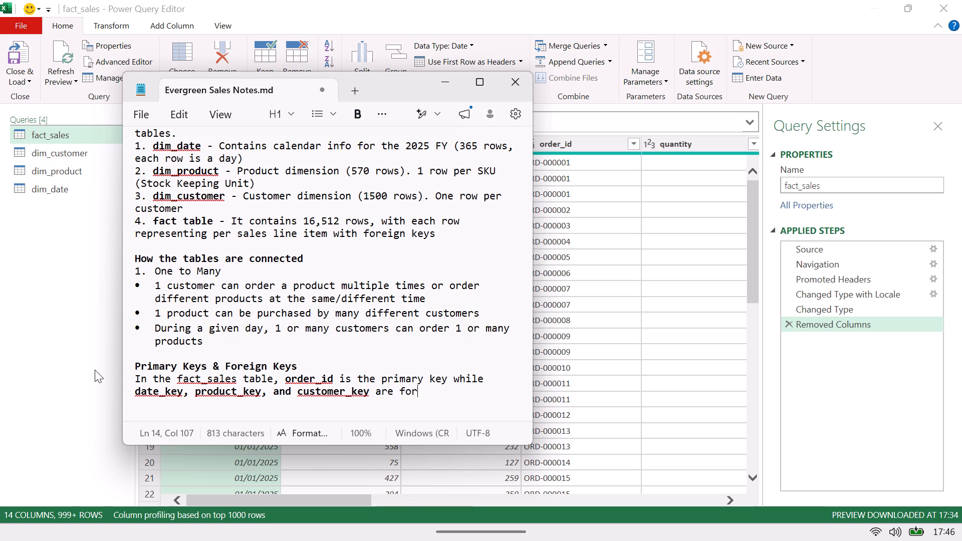
text(eign keys.)
key(space)
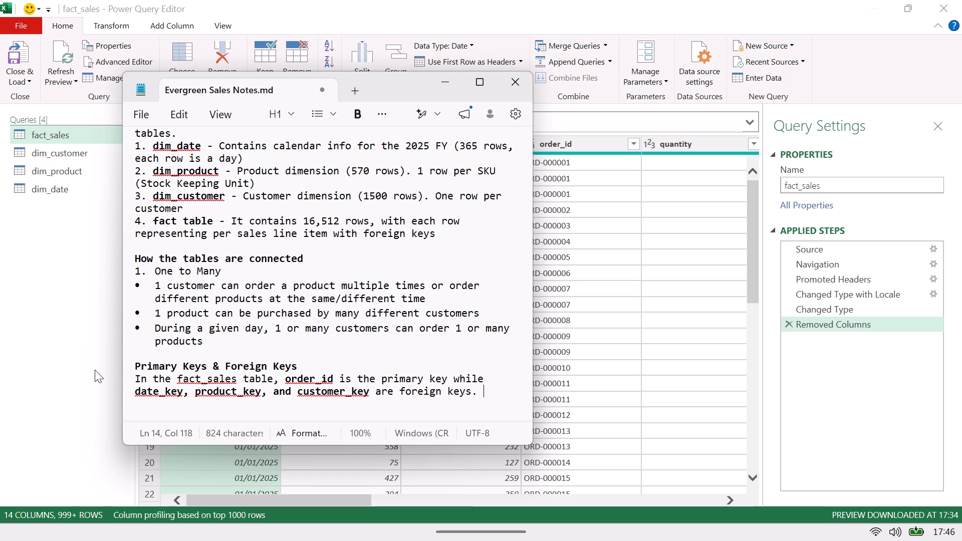
Add the sentence "These keys help us to connect our transactional table with the dimensional tables." and save the notes.
key(t)
text(hese keys)
key(space)
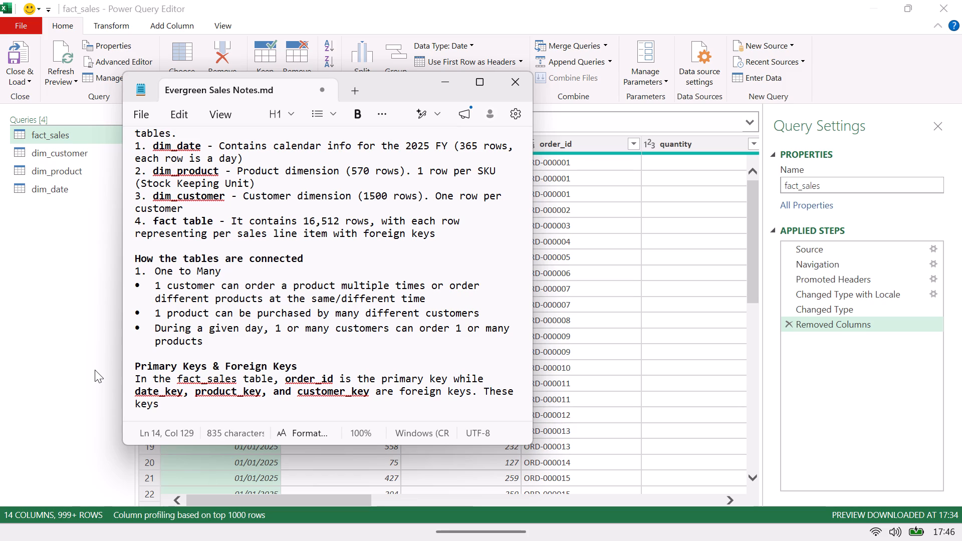
text(help)
key(space)
key(BackSpace)
key(space)
text(us)
key(space)
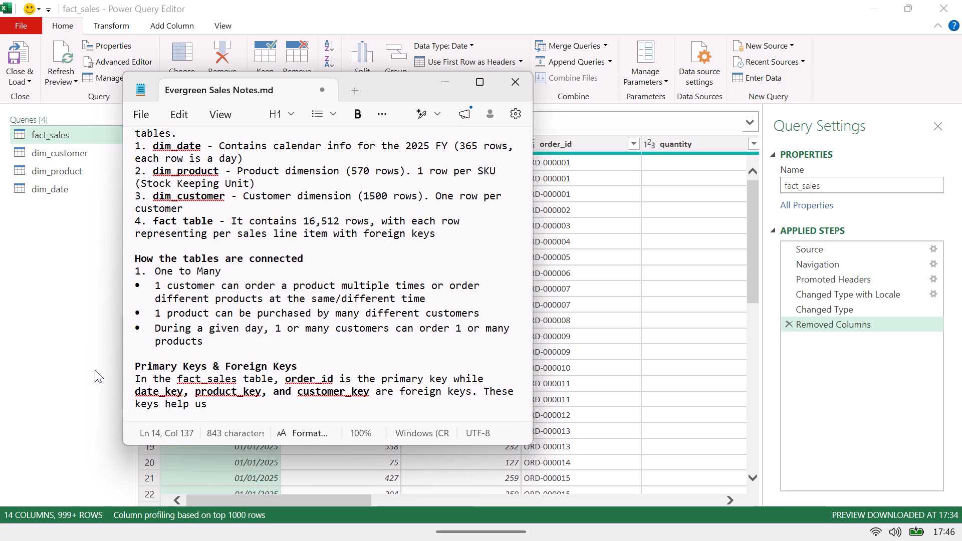
text(to)
key(space)
text(connect po)
key(BackSpace)
key(BackSpace)
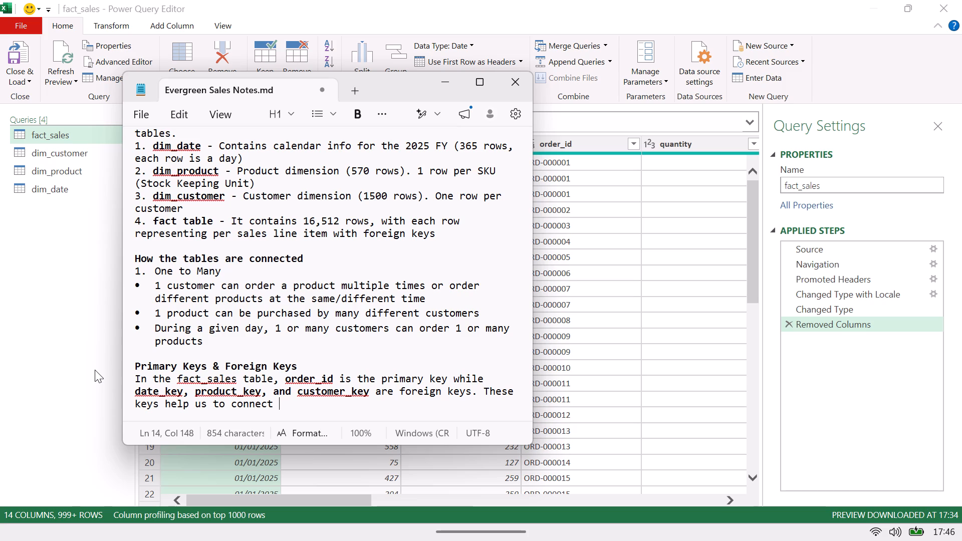
text(our)
key(space)
text(fact tab)
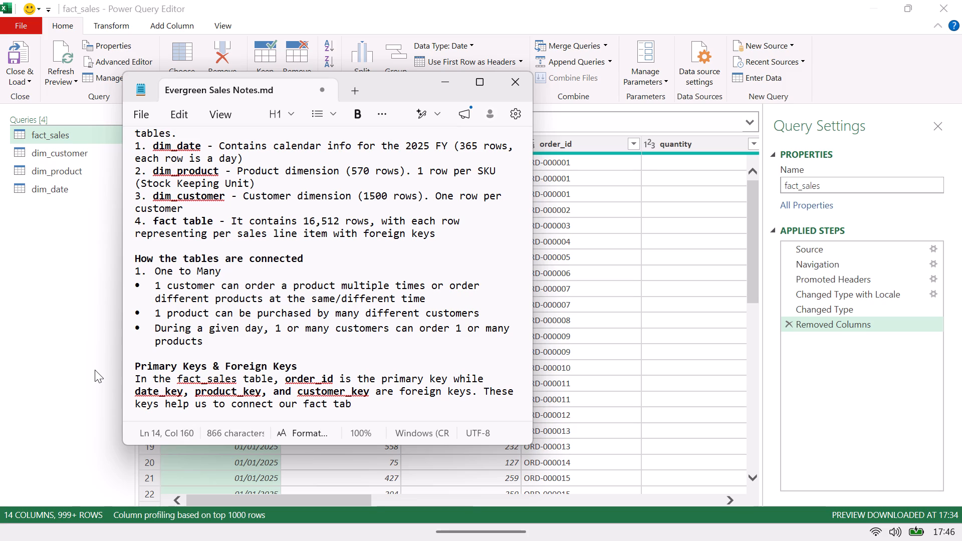
key(BackSpace)
key(BackSpace)
key(BackSpace)
key(BackSpace)
key(BackSpace)
key(BackSpace)
key(BackSpace)
key(BackSpace)
text(ta)
key(BackSpace)
text(ransactional table wit)
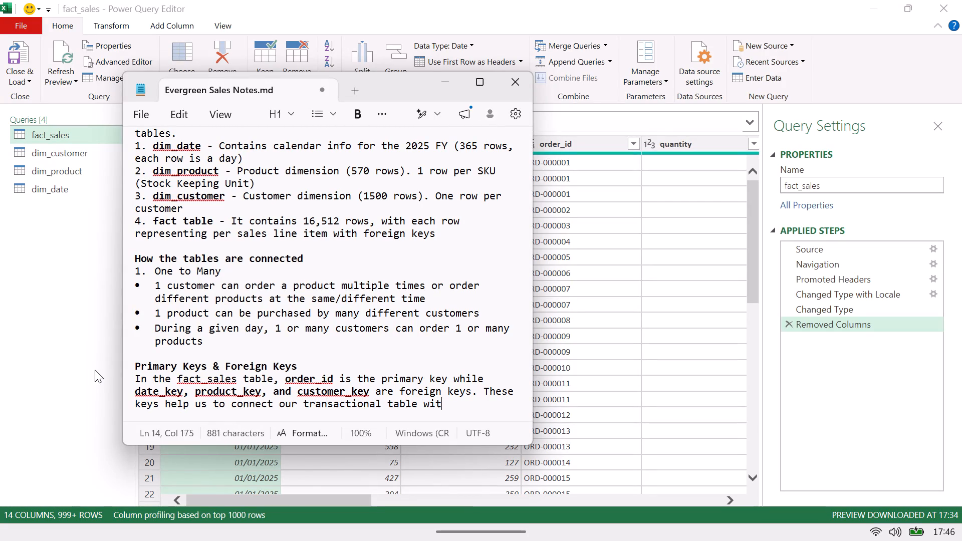
key(h)
key(space)
text(the)
key(space)
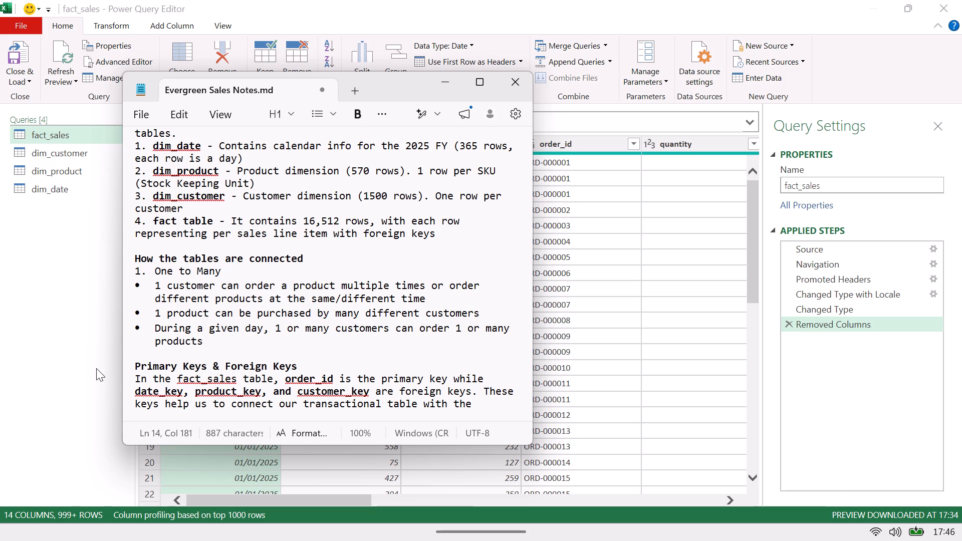
text(dimensional tables.)
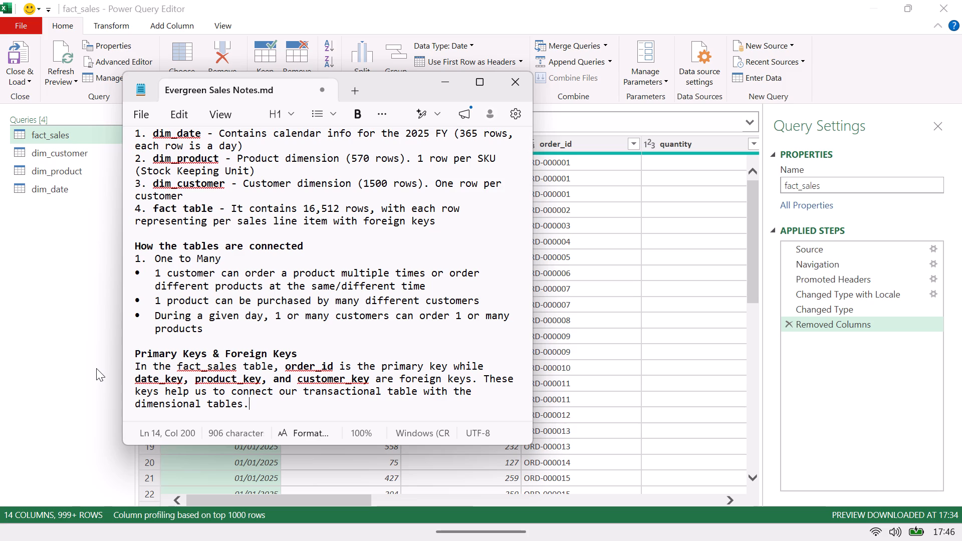
key(ctrl+s)
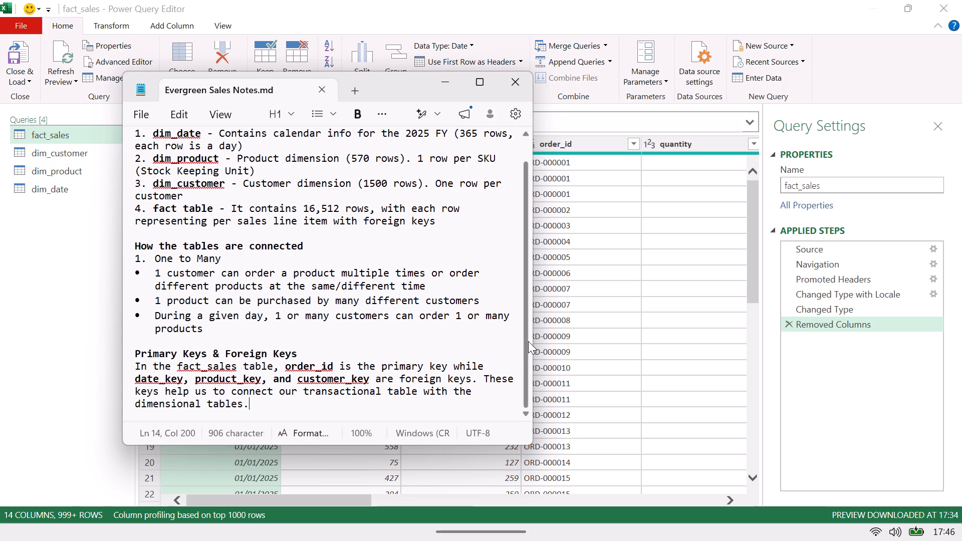
Return to the fact_sales query in Power Query Editor and filter its date_key column to show only 01/01/2025.
drag(528, 341, 528, 366)
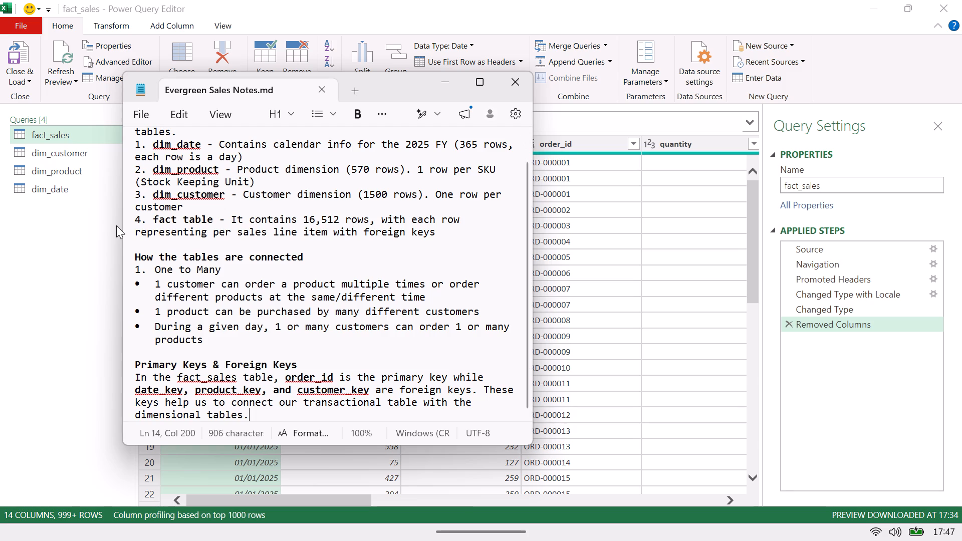
click(35, 279)
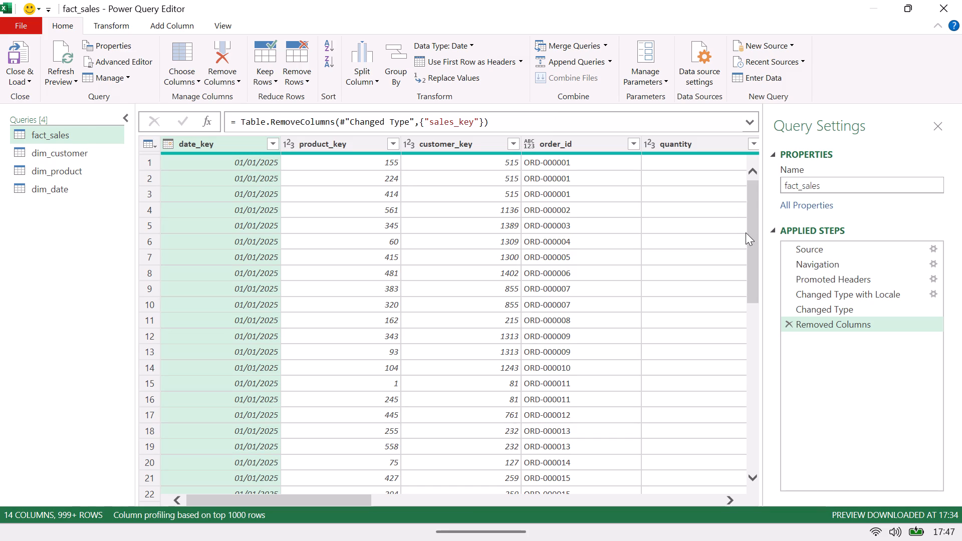
drag(750, 234, 761, 366)
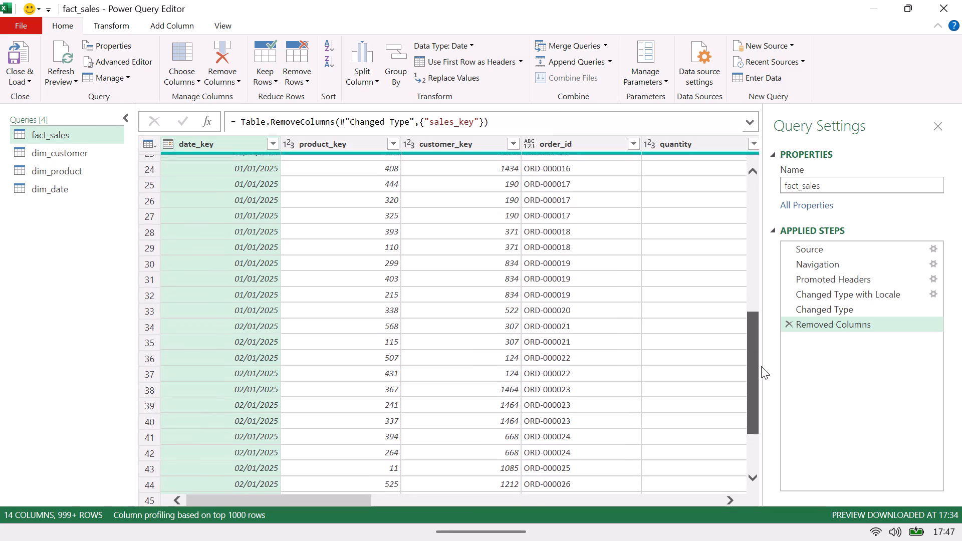
drag(761, 366, 761, 425)
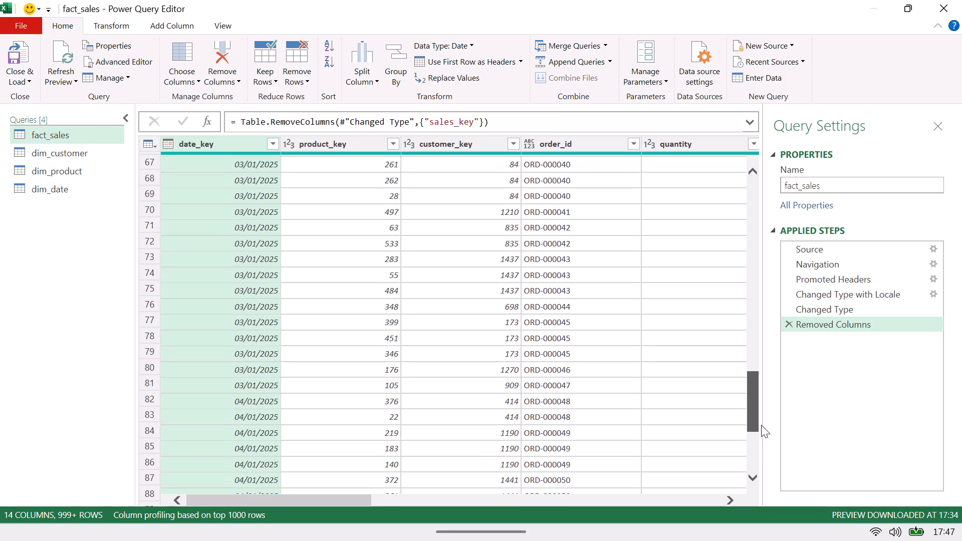
drag(761, 425, 762, 155)
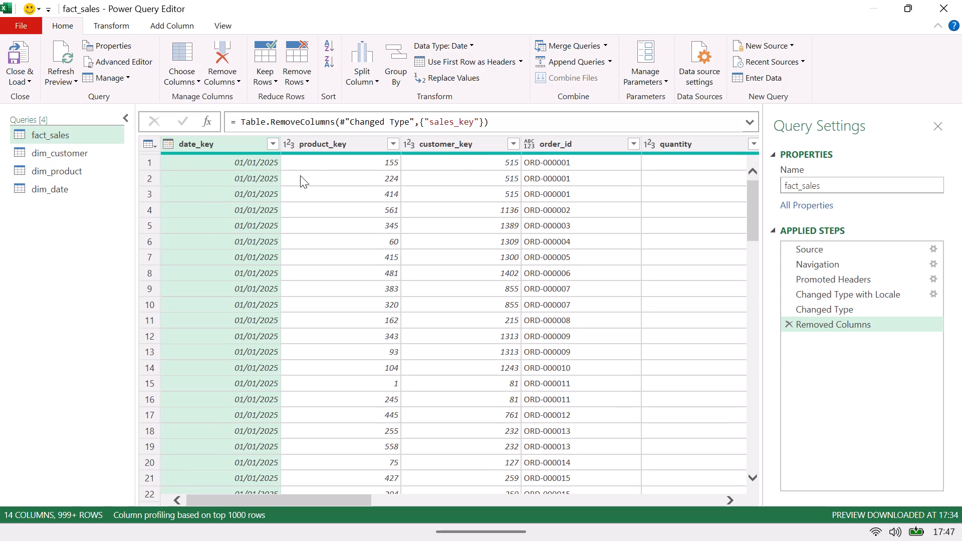
click(270, 144)
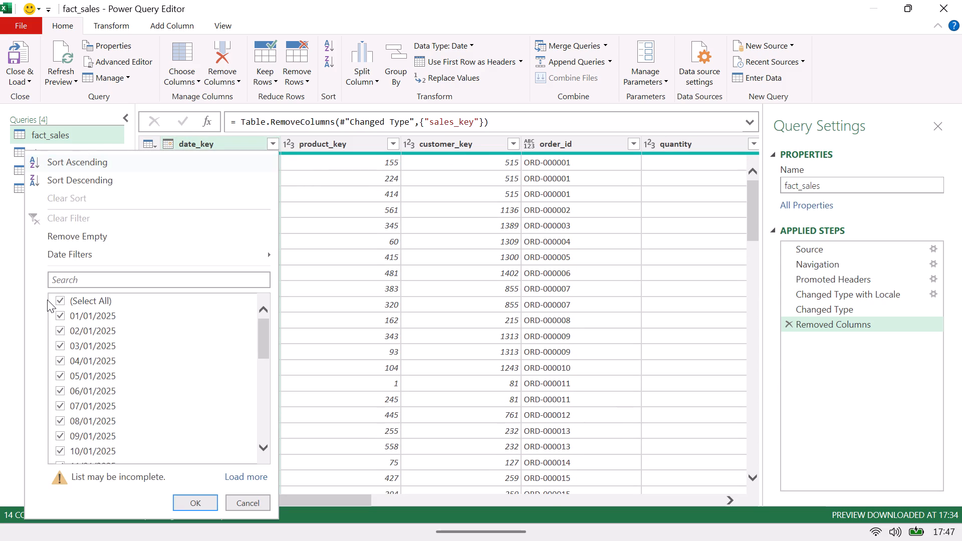
click(61, 307)
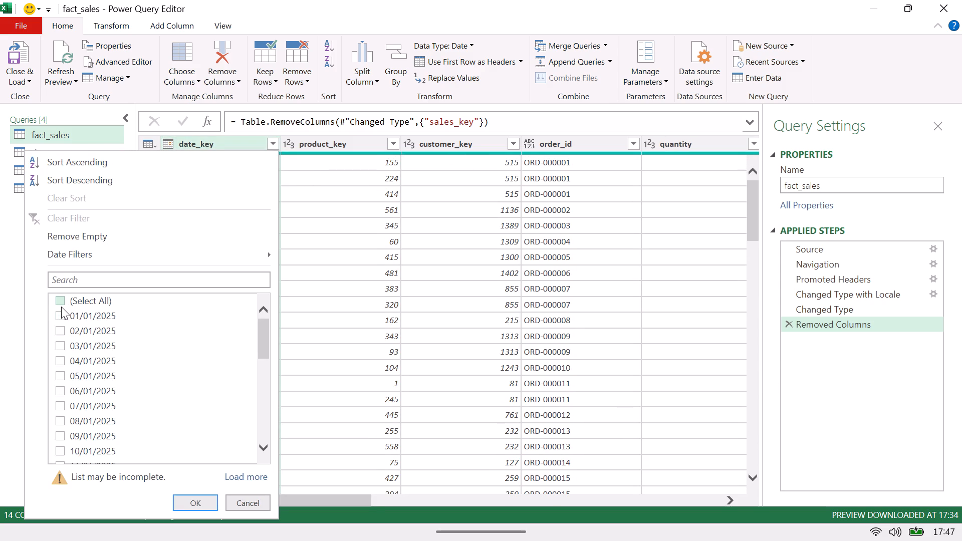
click(61, 319)
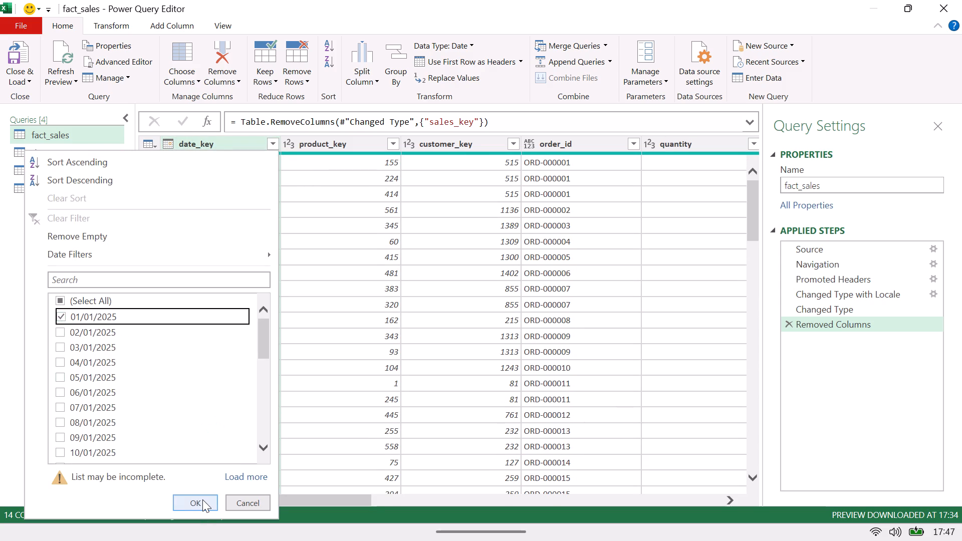
click(202, 499)
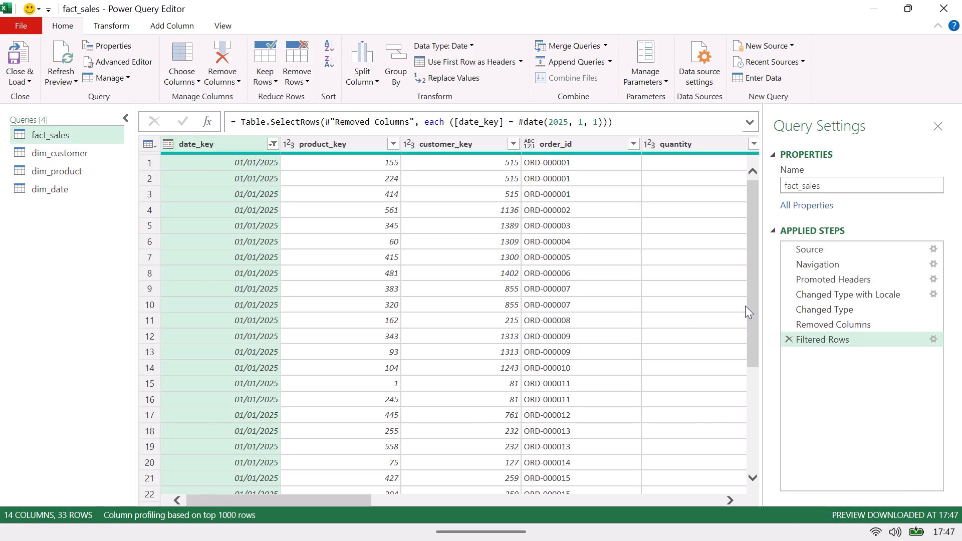
Look through the fact_sales rows for that date, and filter the product_key column to keep only product 1.
drag(748, 306, 748, 309)
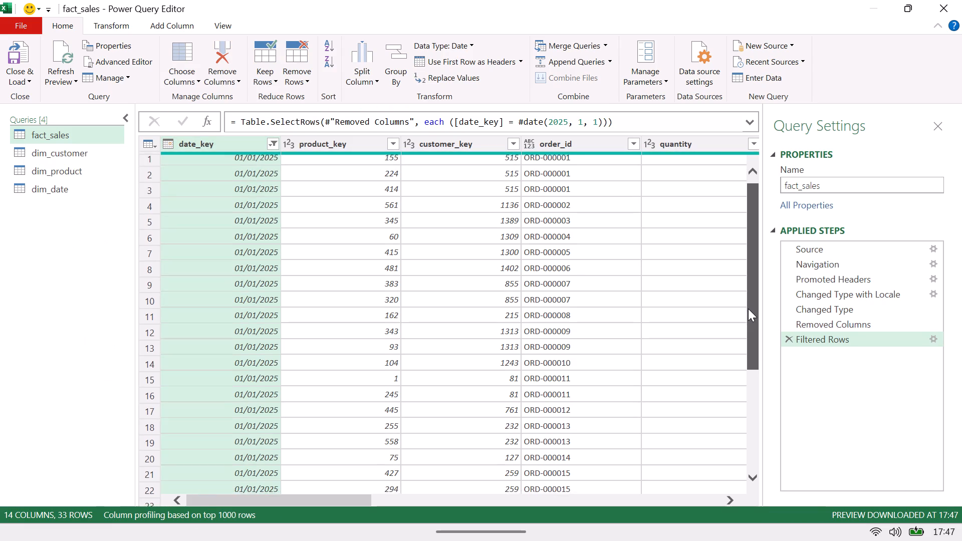
drag(748, 309, 750, 491)
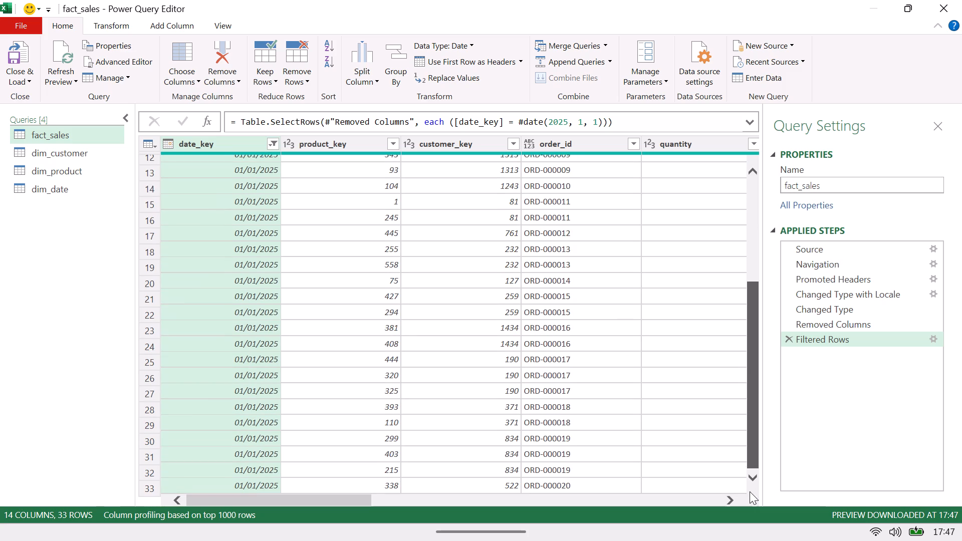
drag(750, 491, 765, 303)
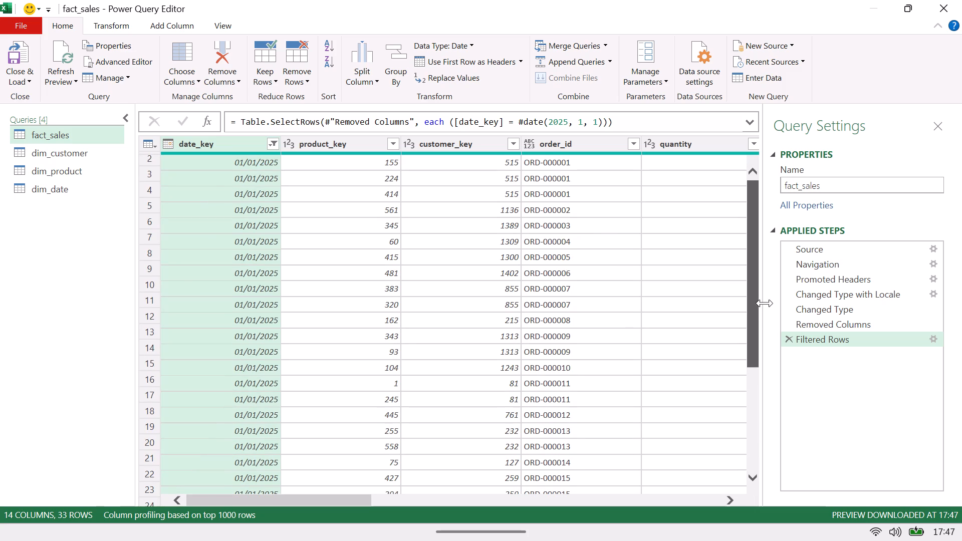
drag(765, 303, 761, 190)
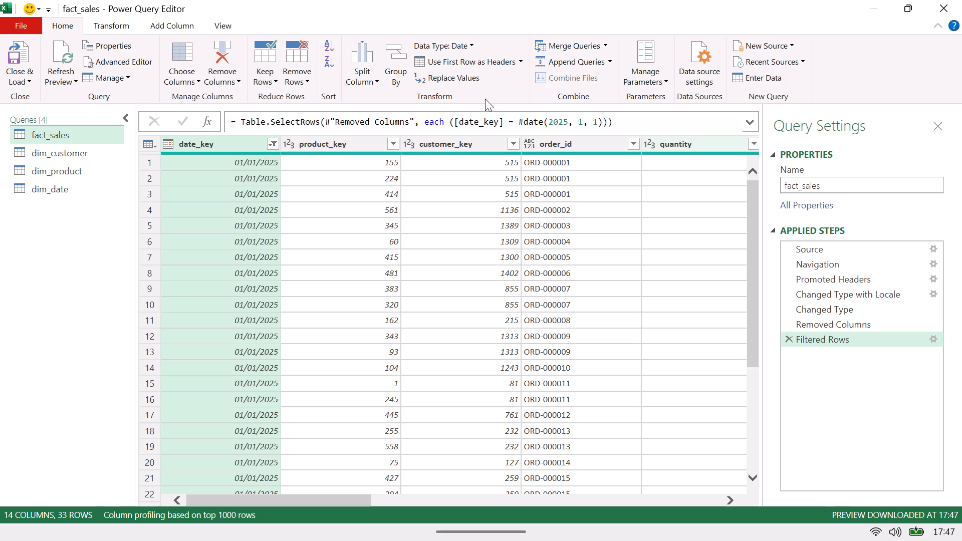
click(396, 146)
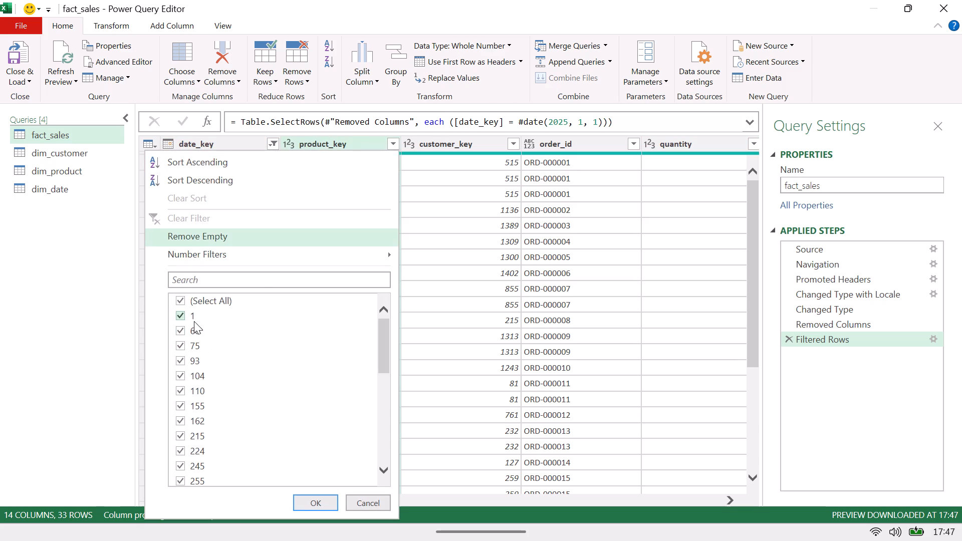
click(184, 307)
click(178, 320)
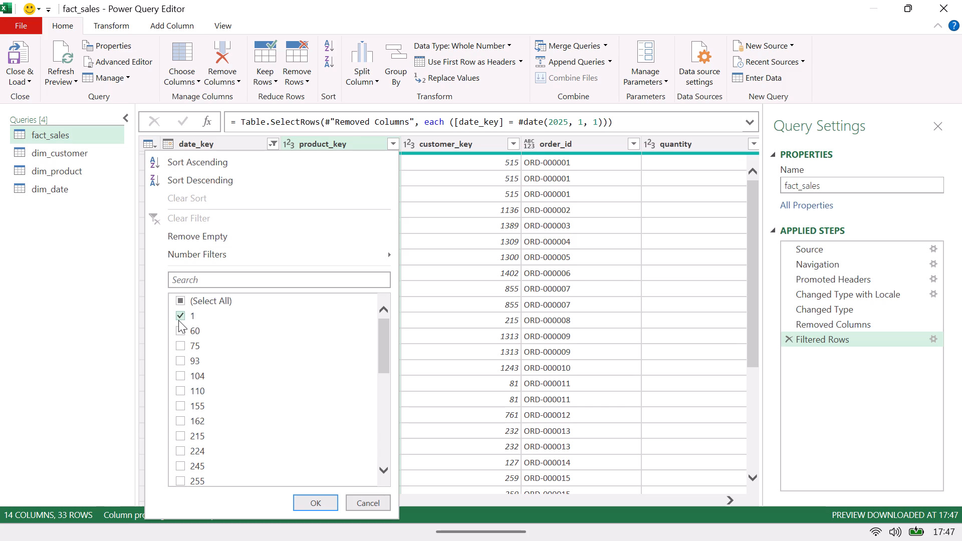
click(304, 500)
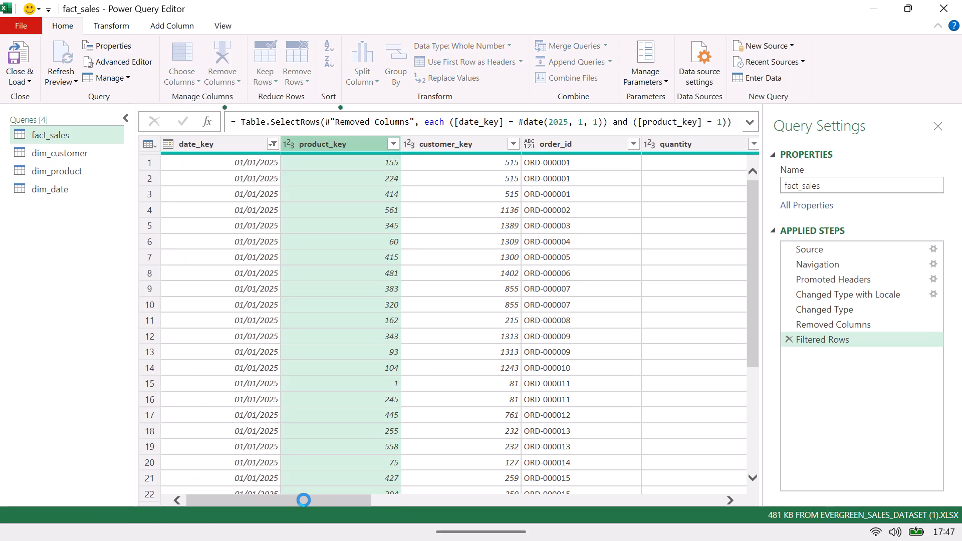
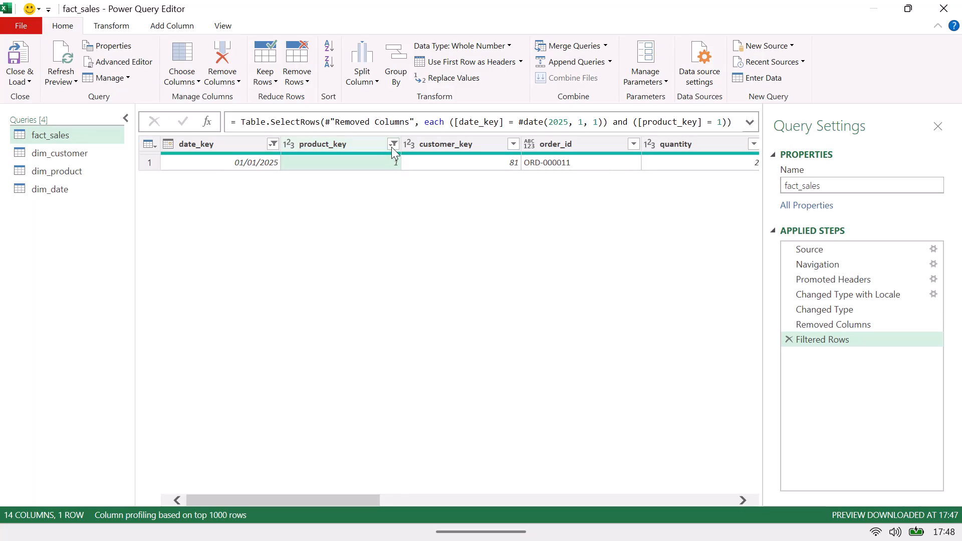
Clear the current product_key filter in fact_sales and filter that column to keep only product 104.
click(391, 145)
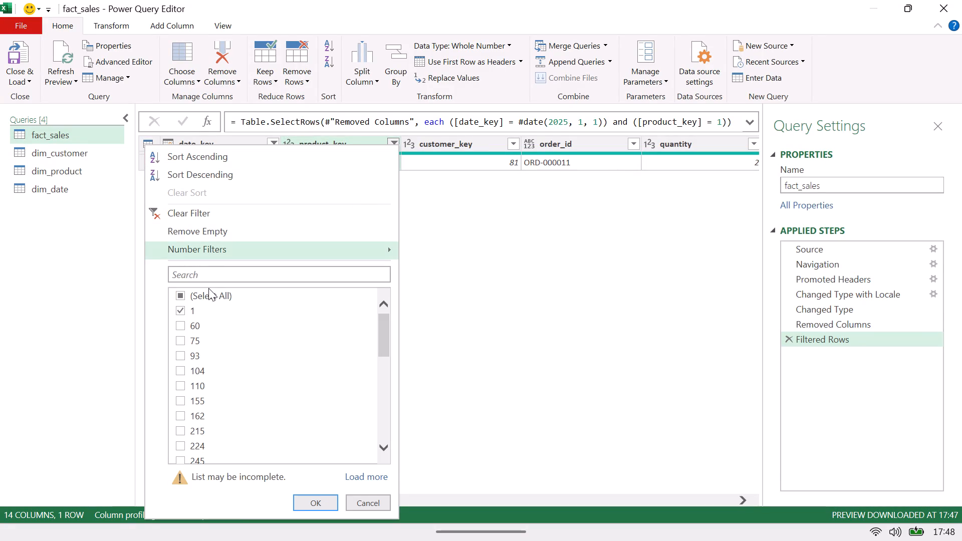
click(245, 211)
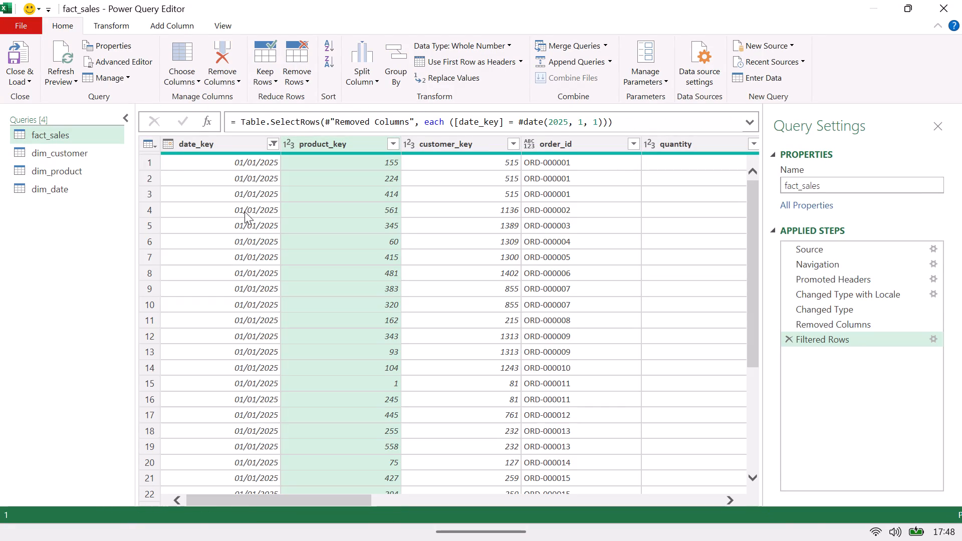
click(398, 146)
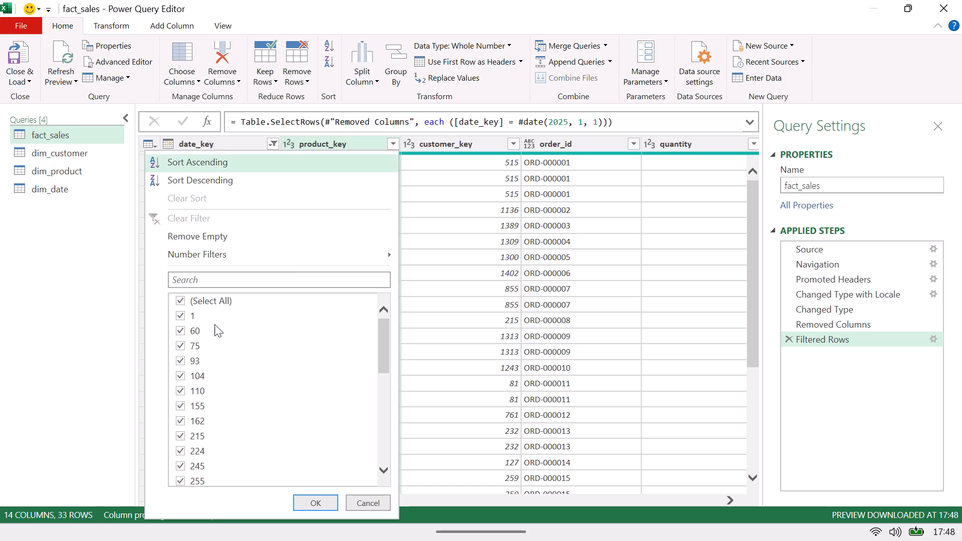
click(180, 300)
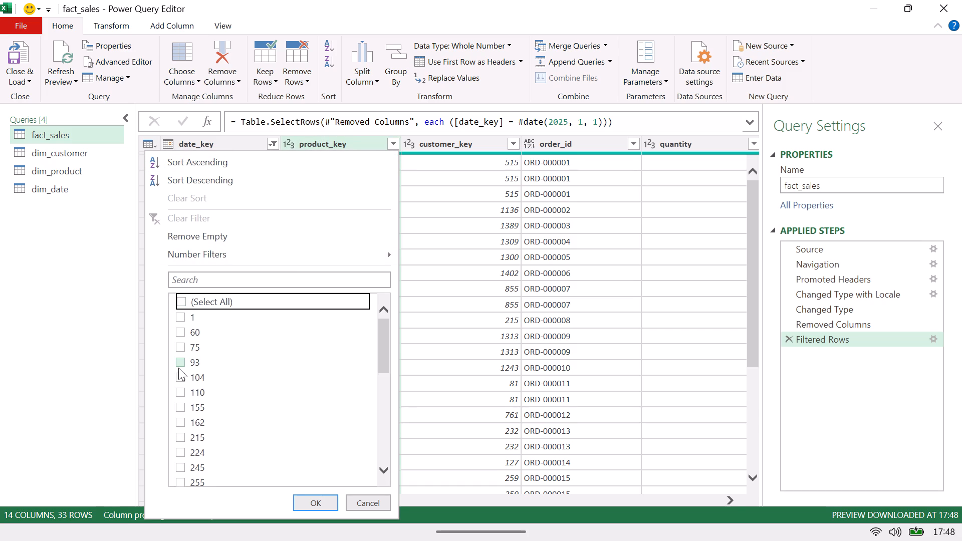
click(180, 379)
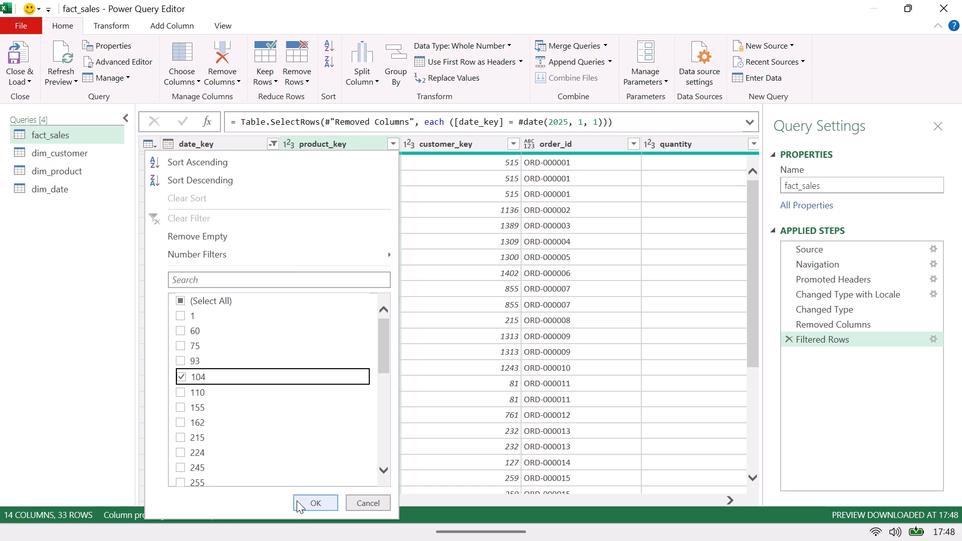
click(301, 500)
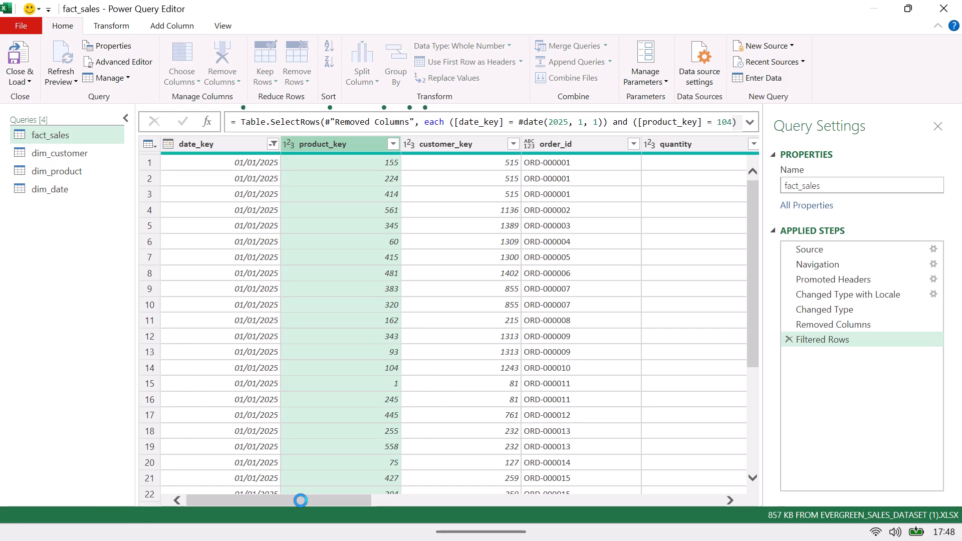
Clear the product 104 filter and filter the product_key column to keep only product 155.
click(393, 142)
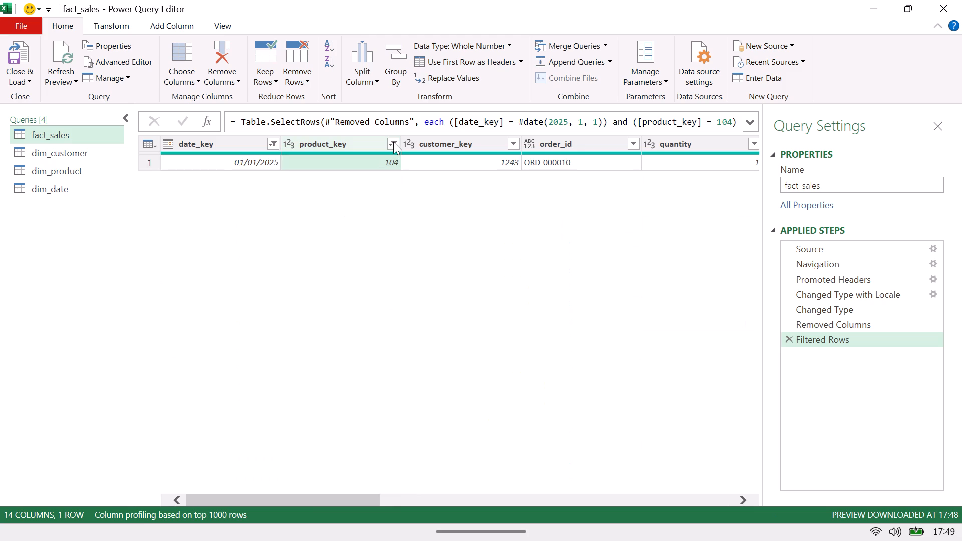
click(245, 207)
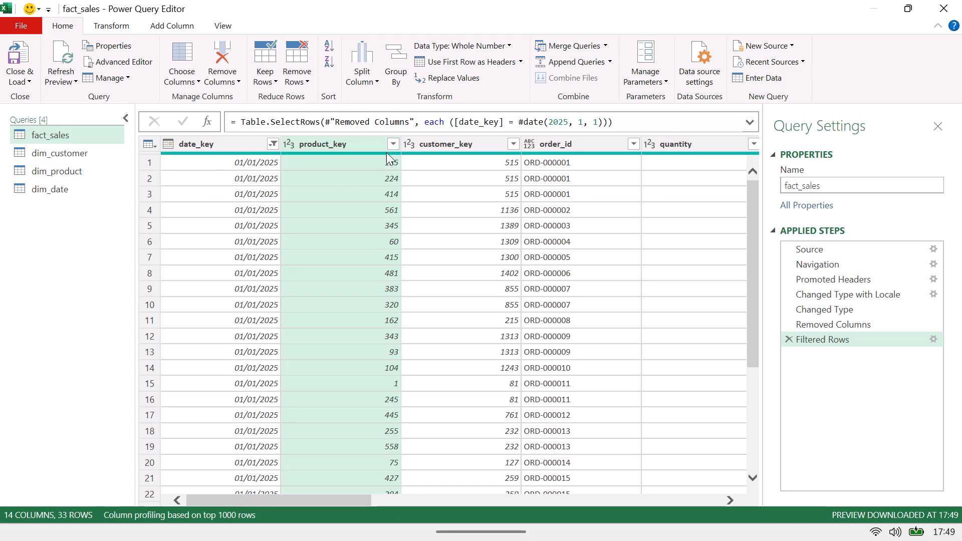
click(391, 146)
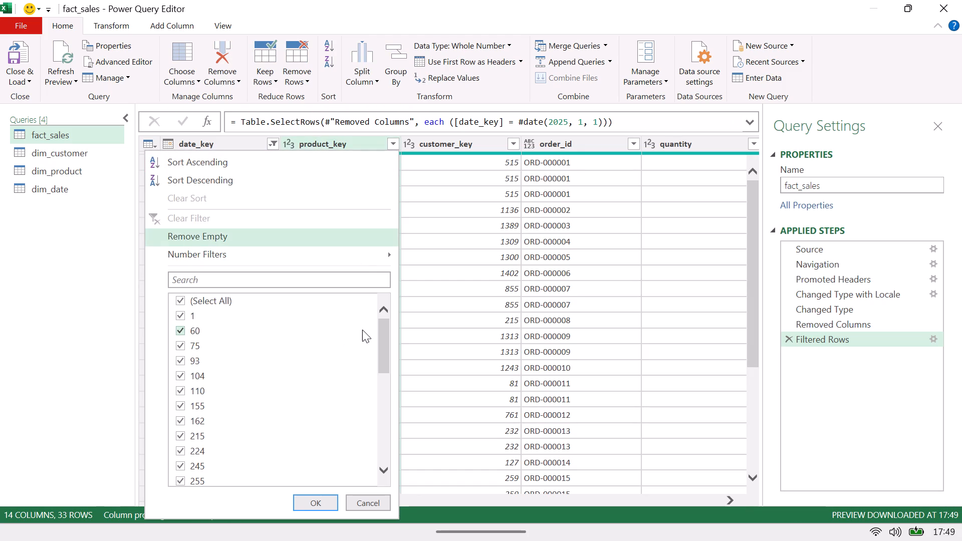
click(175, 301)
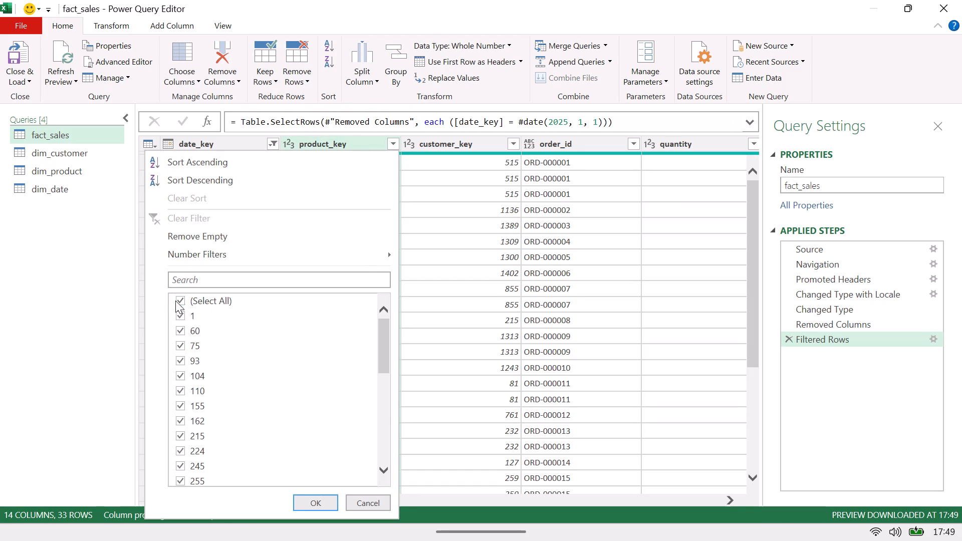
click(181, 301)
click(180, 407)
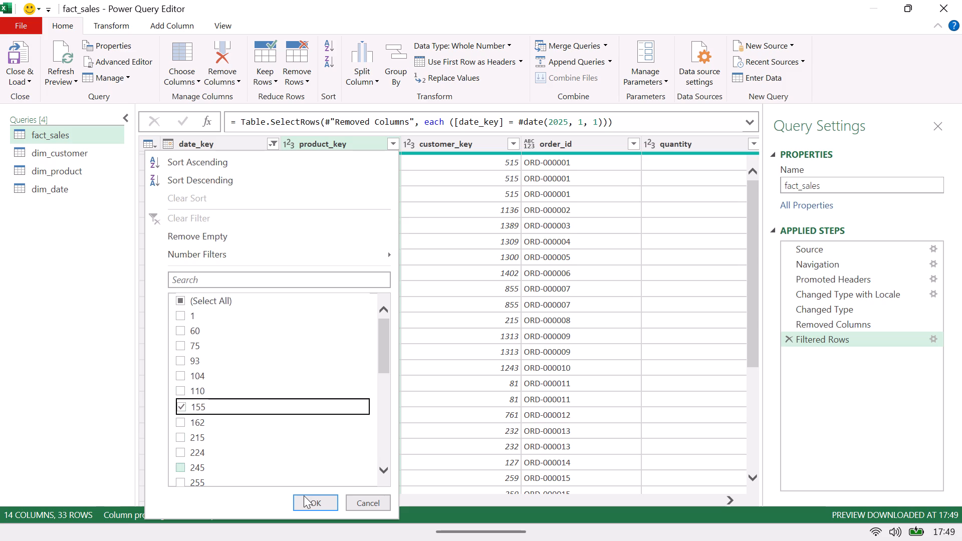
click(304, 498)
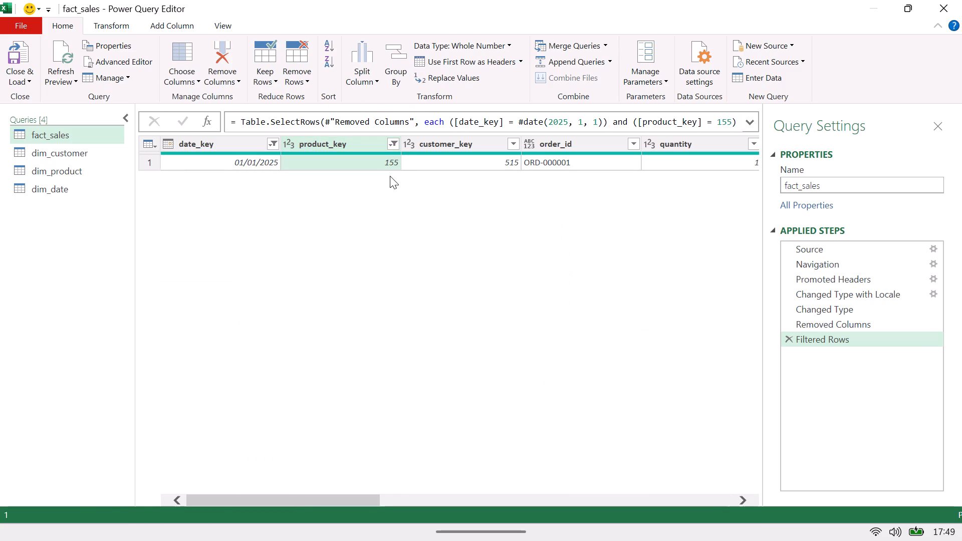
Clear the product 155 filter and filter the product_key column to keep only product 561.
click(394, 143)
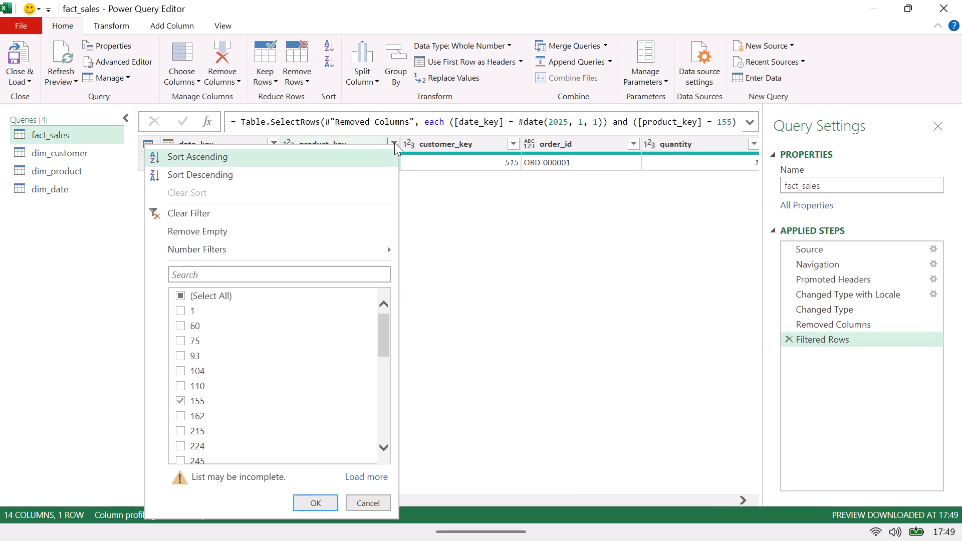
click(197, 213)
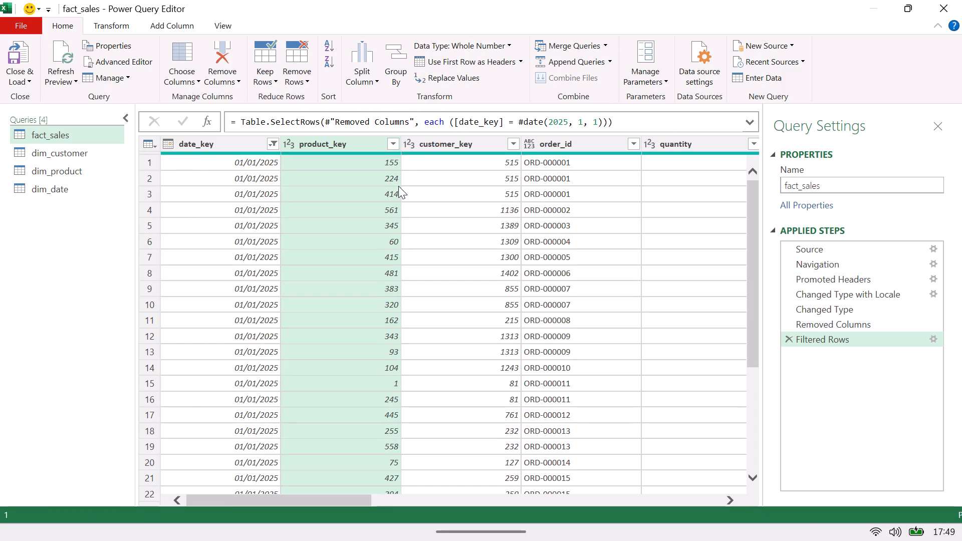
click(391, 145)
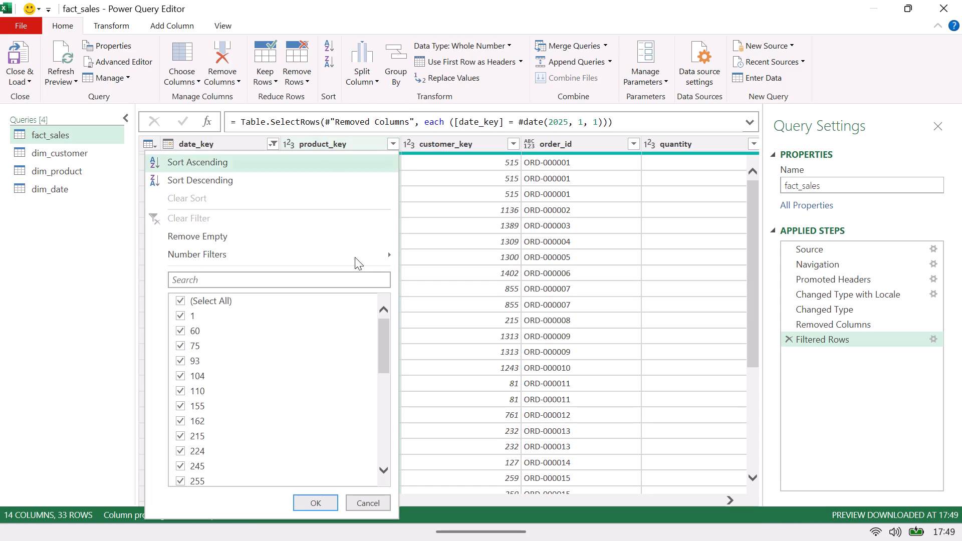
drag(384, 325, 390, 460)
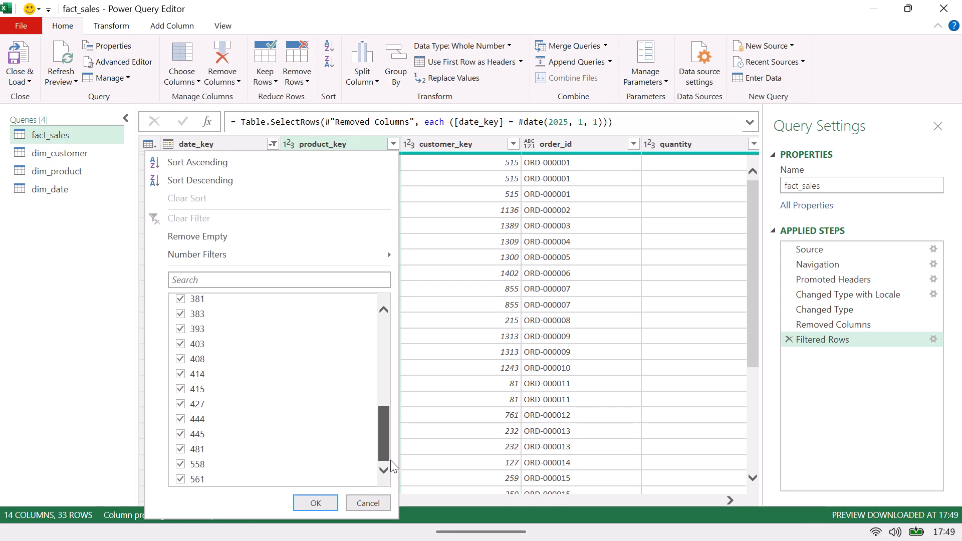
drag(390, 460, 390, 471)
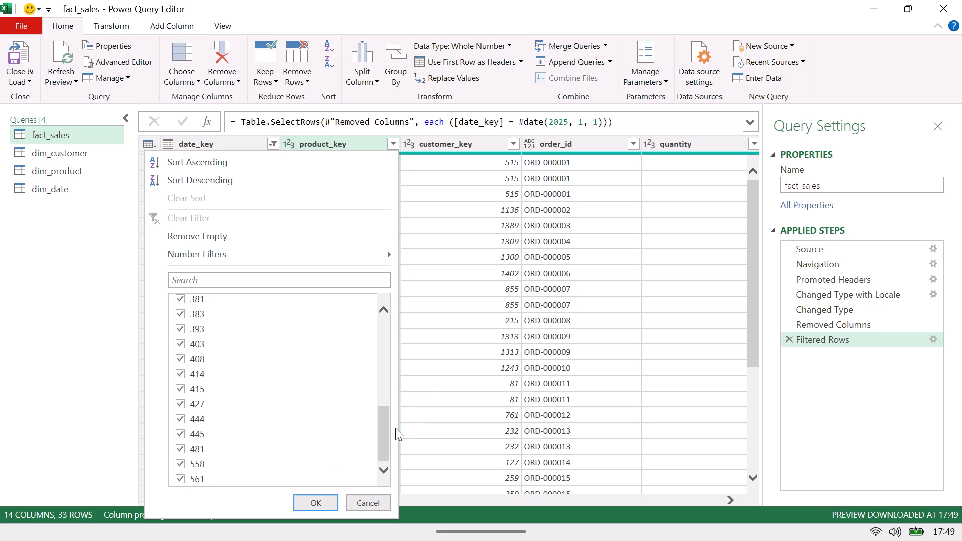
click(380, 328)
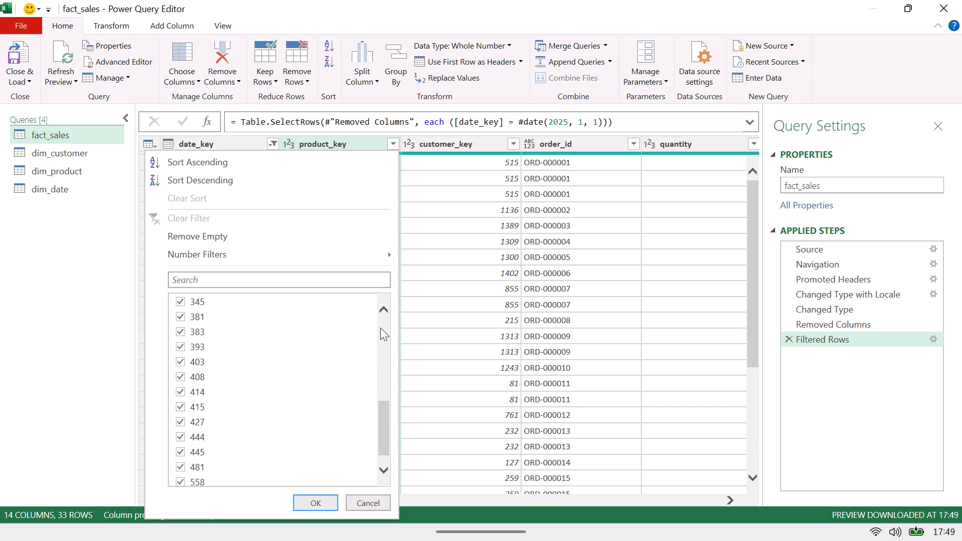
drag(381, 364, 385, 326)
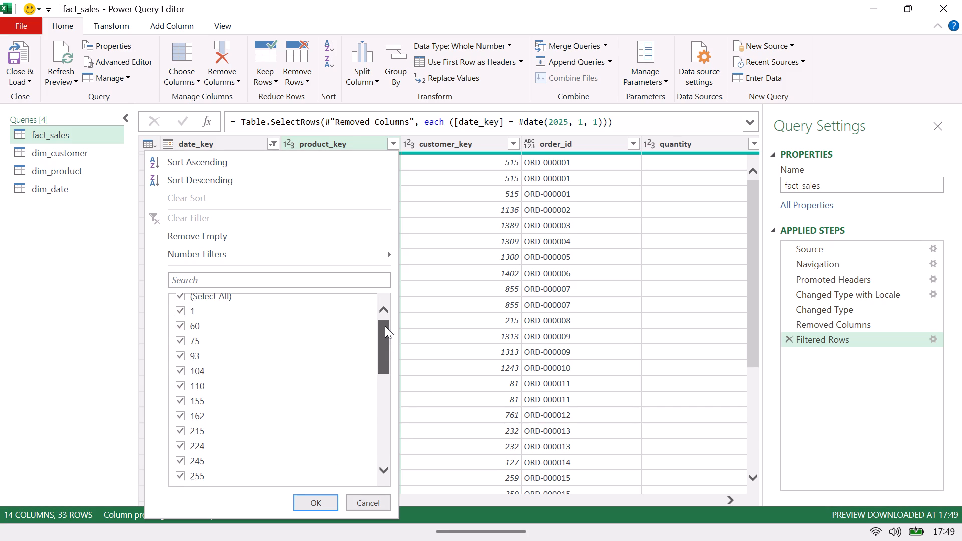
drag(385, 326, 382, 296)
click(180, 299)
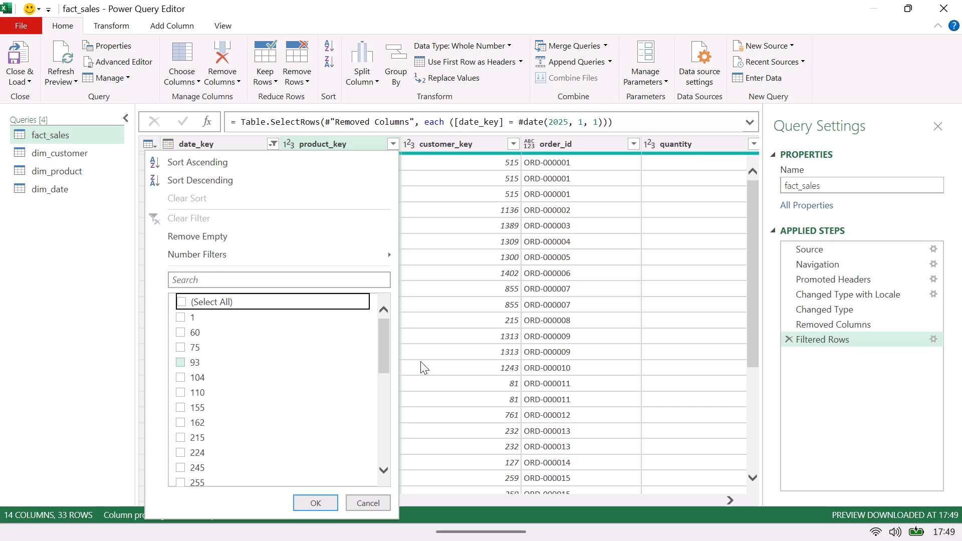
drag(382, 360, 382, 486)
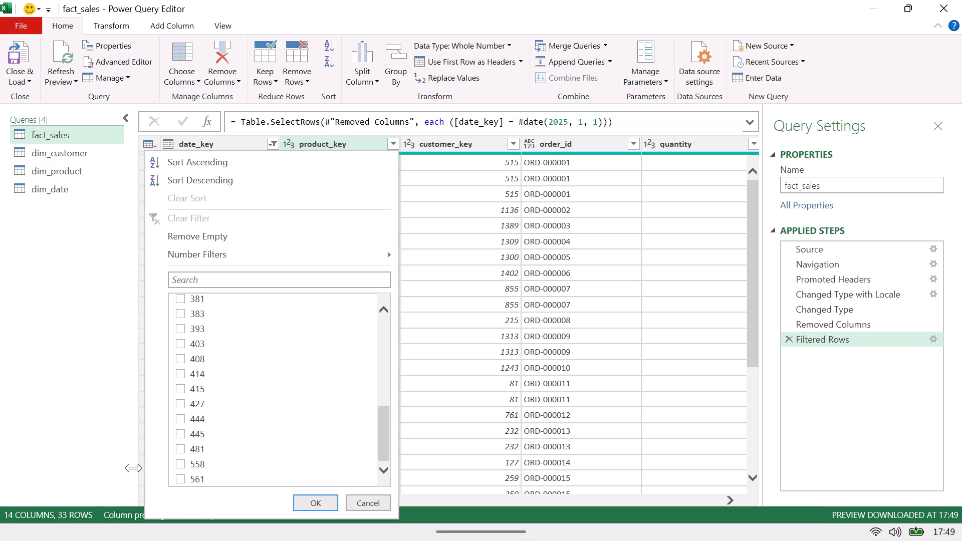
click(181, 480)
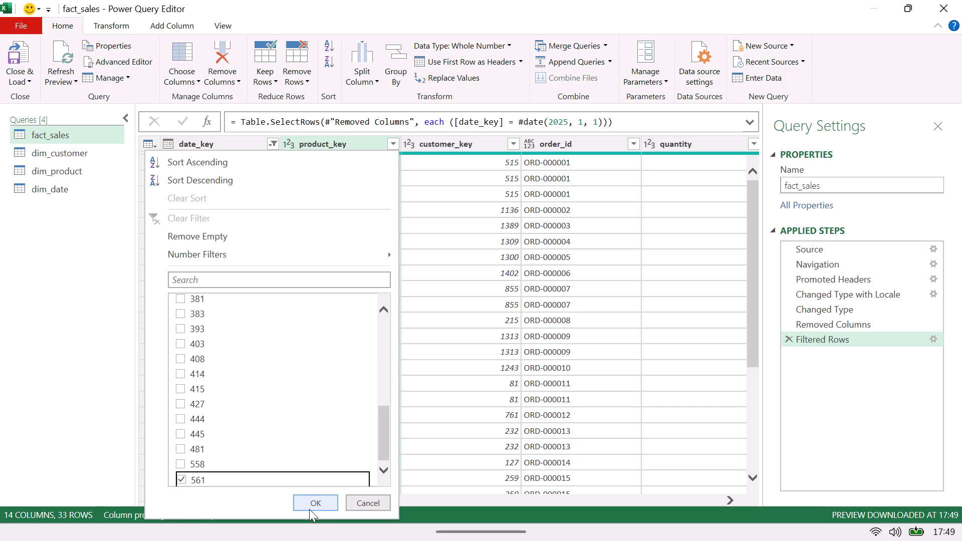
click(309, 509)
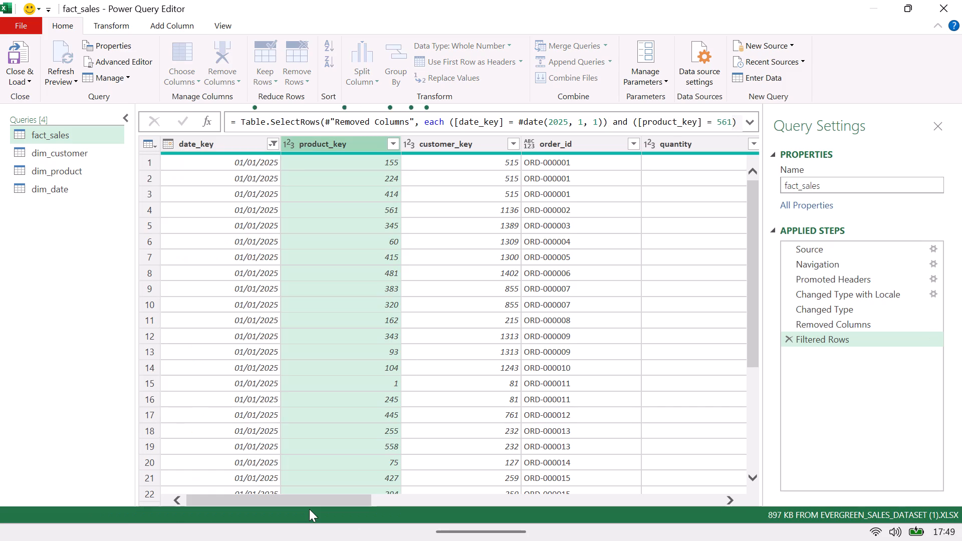
Clear the product_key filter, keeping the date_key filter on 01/01/2025.
click(391, 144)
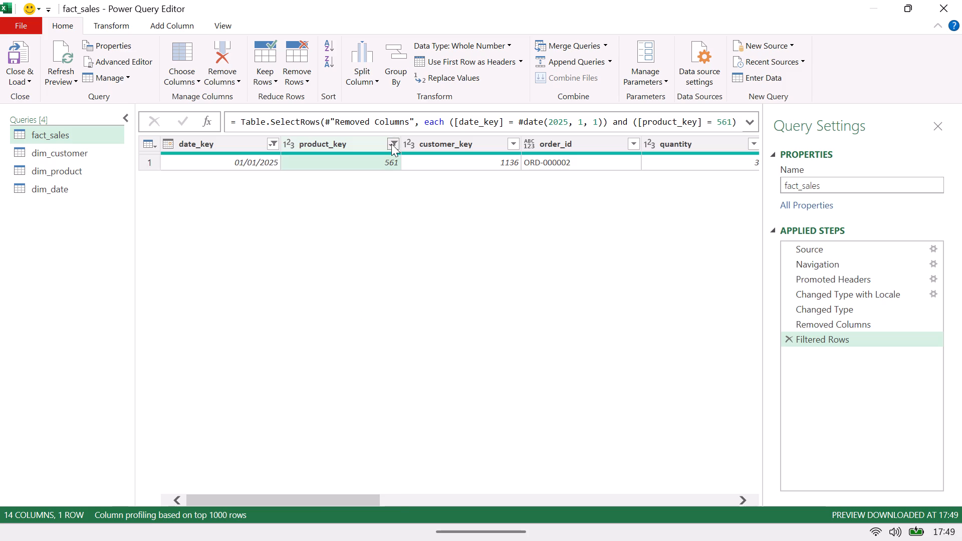
click(332, 210)
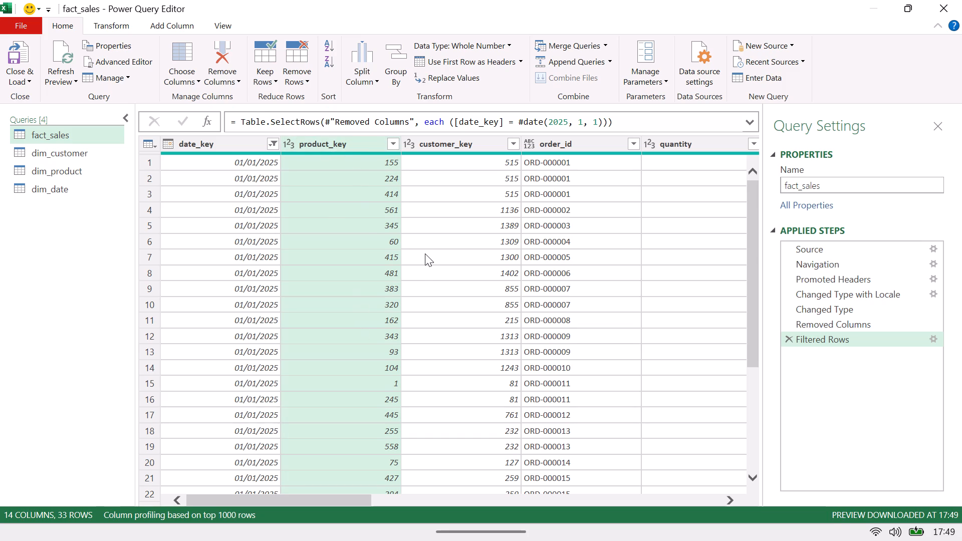
Filter the customer_key column of fact_sales to keep only customer 515 and examine the matching rows.
click(521, 143)
click(515, 146)
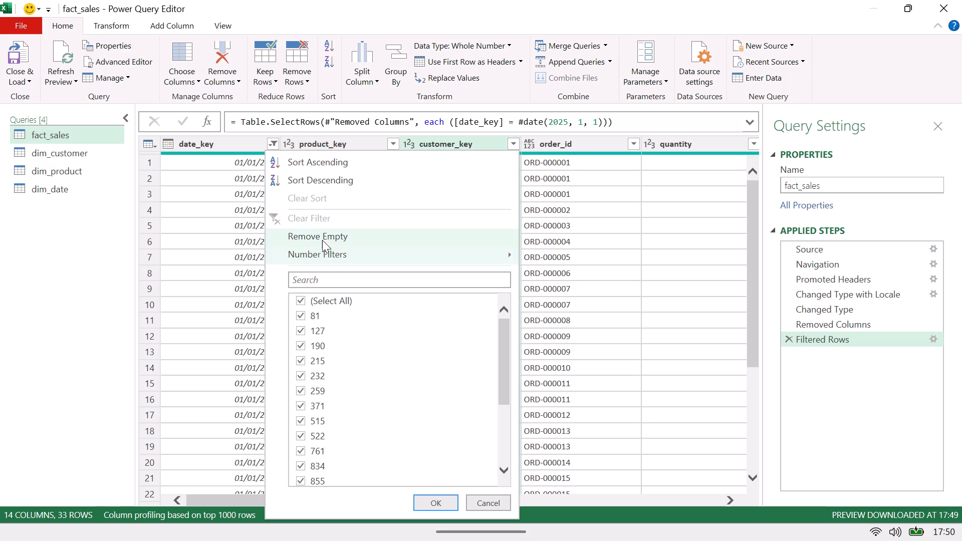
click(308, 301)
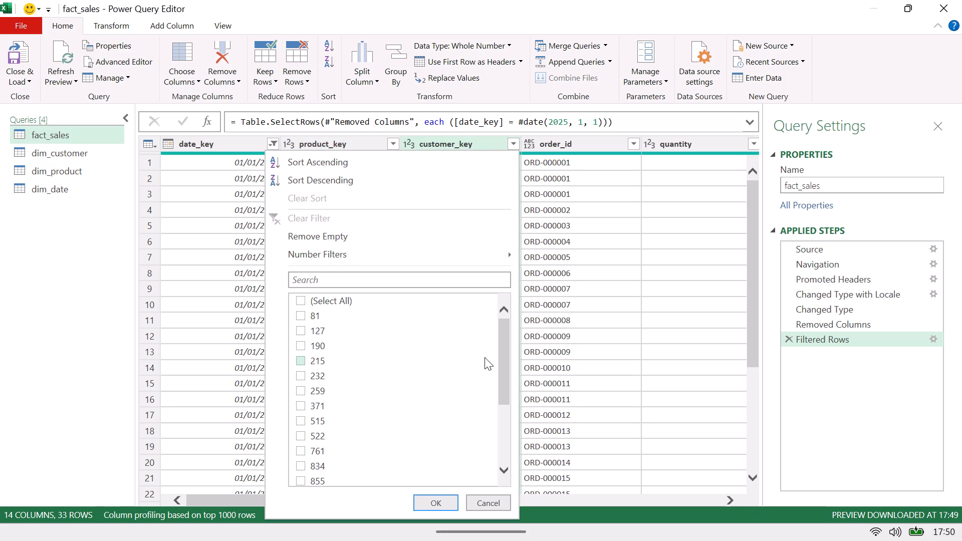
drag(505, 355, 509, 465)
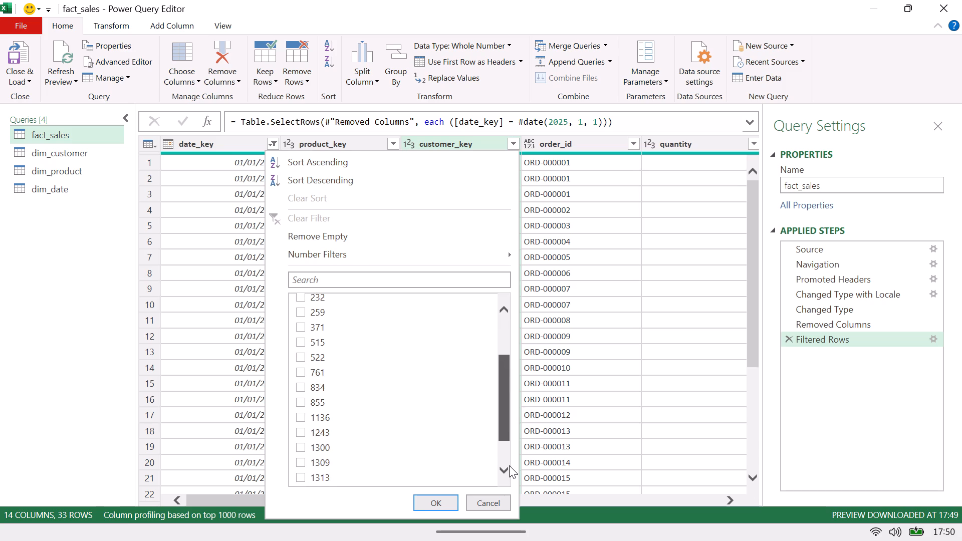
drag(509, 465, 511, 407)
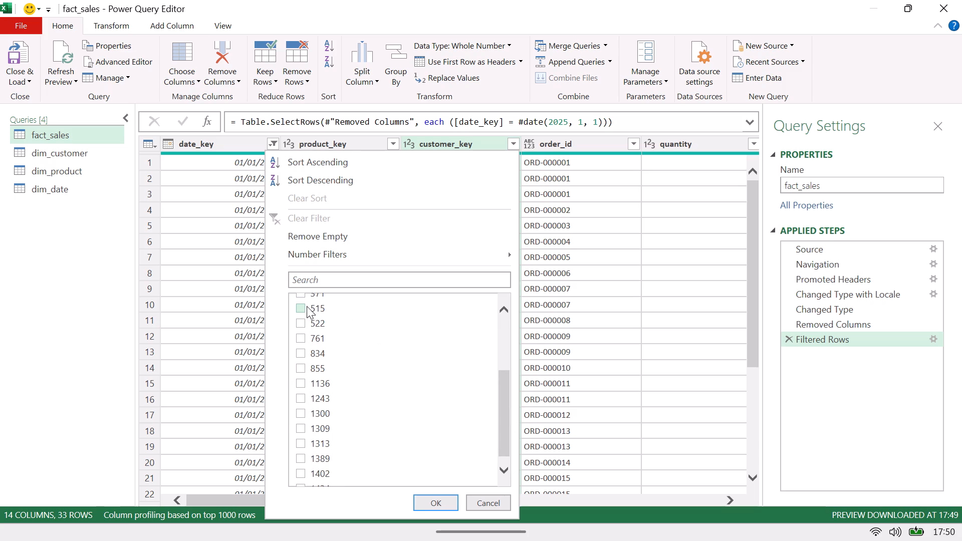
click(305, 307)
click(421, 506)
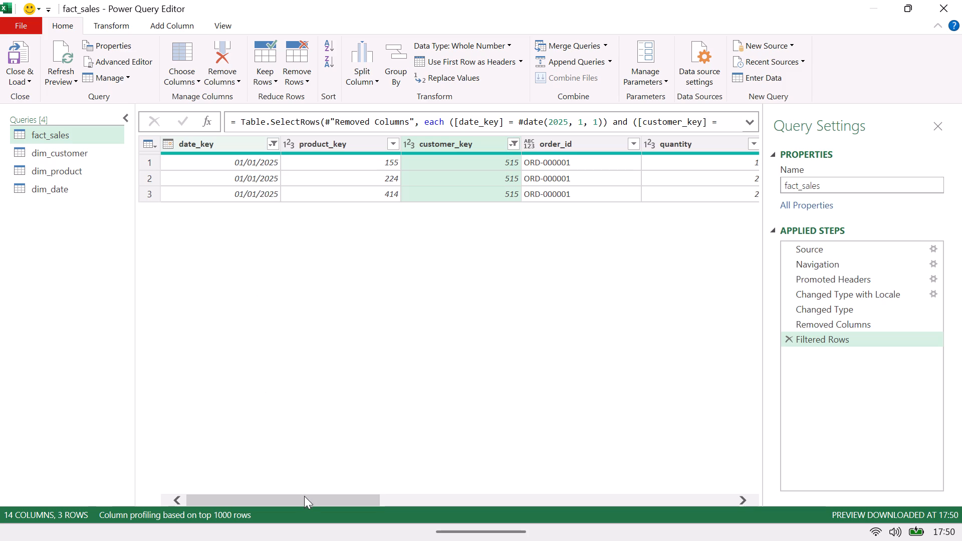
drag(302, 502, 325, 501)
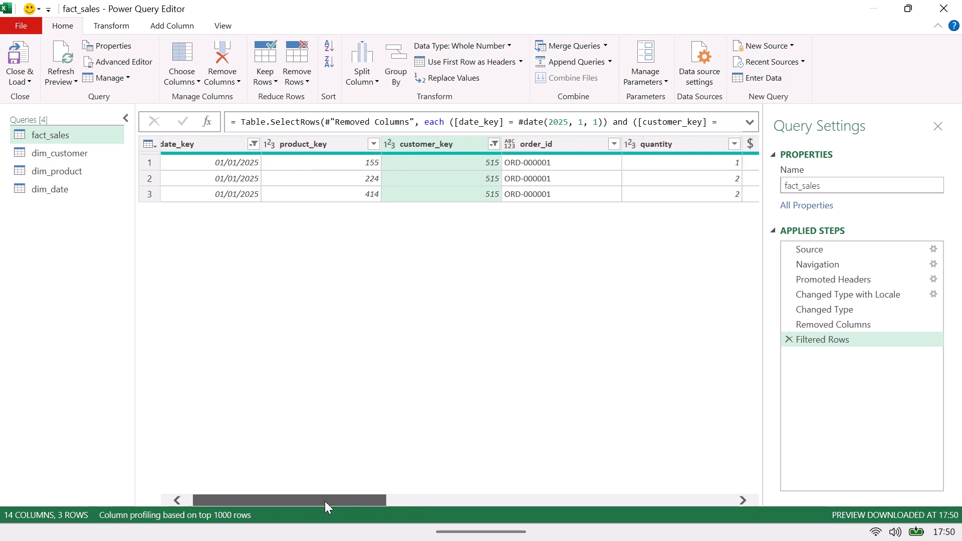
drag(325, 501, 239, 511)
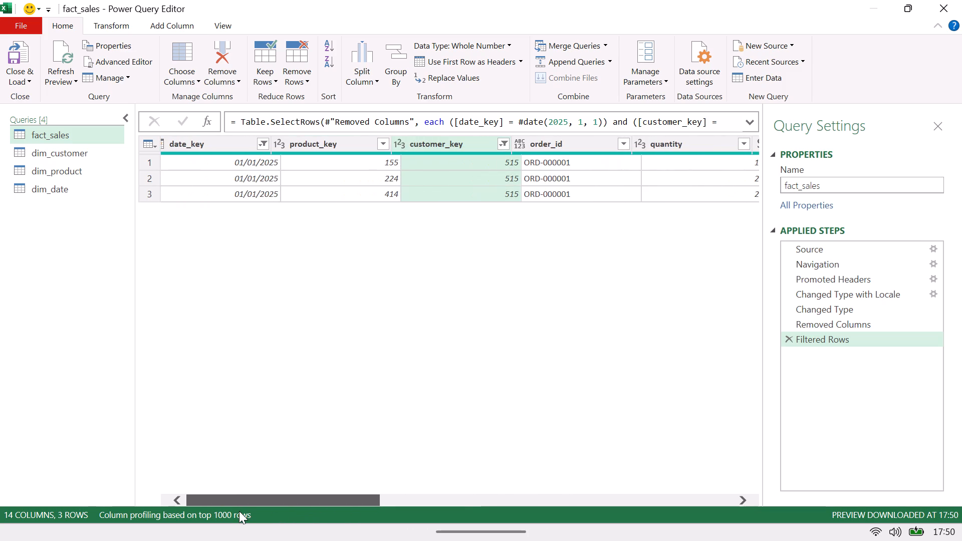
drag(239, 511, 239, 511)
drag(239, 511, 239, 512)
drag(239, 512, 238, 512)
drag(238, 512, 238, 512)
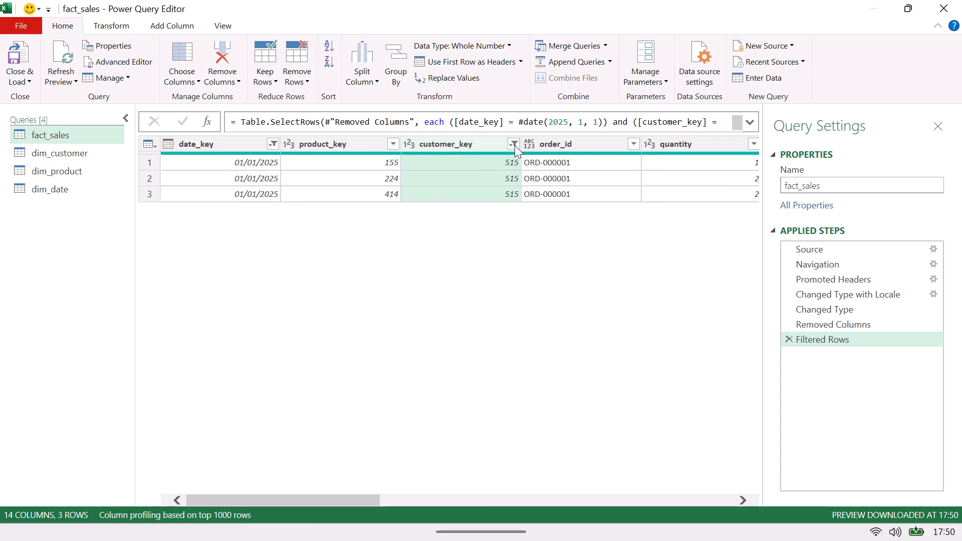
Clear the customer_key filter, keeping the date_key filter on 01/01/2025.
click(515, 145)
click(375, 211)
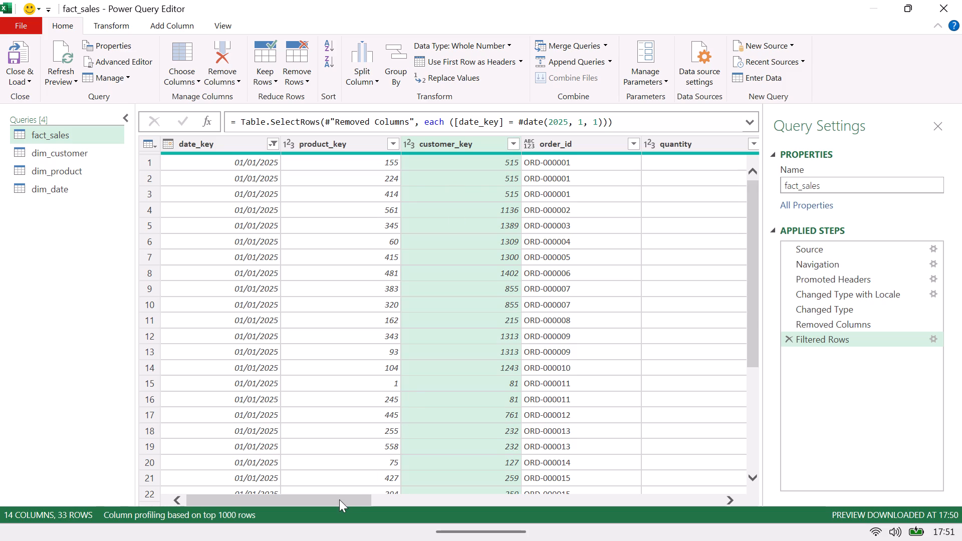
drag(339, 499, 408, 487)
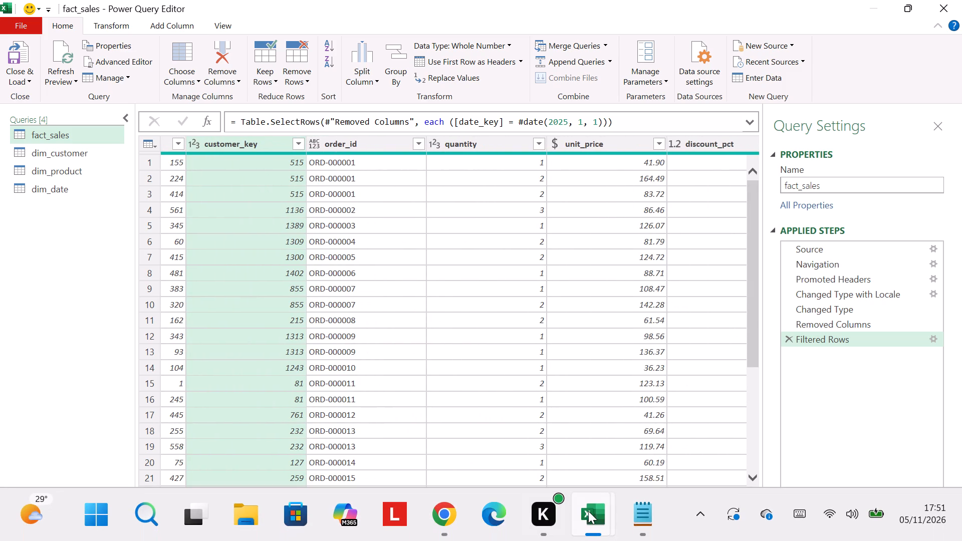